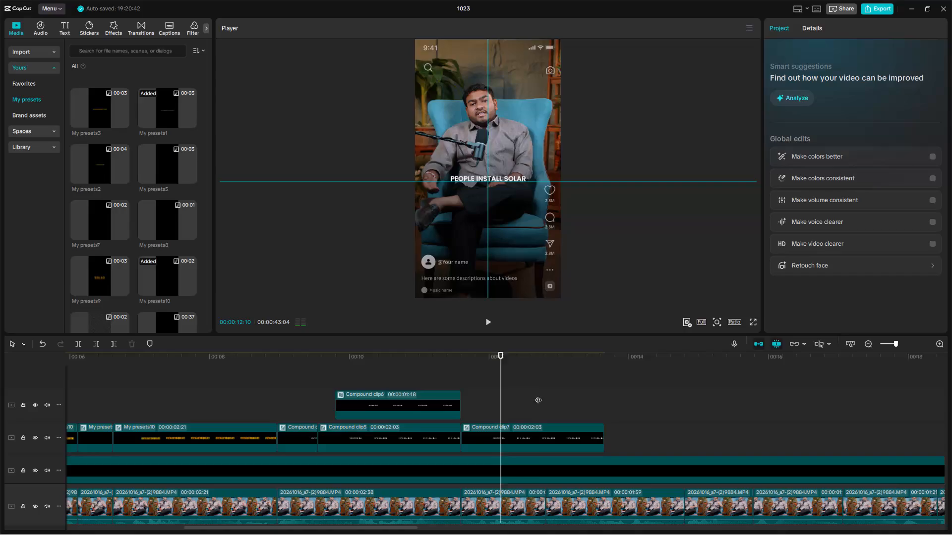
Trim the end of the last caption clip, Compound clip7, to about 00:00:12:14, where the spoken phrase ends.
left_click(500, 393)
key("space")
double_click(507, 391)
key("space")
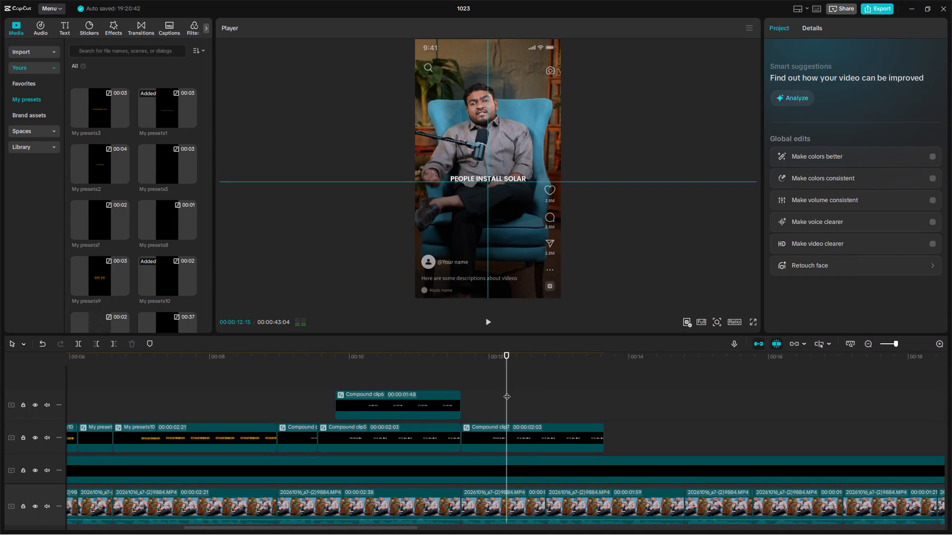
key("space")
left_click(507, 391)
left_click(510, 419)
left_click(502, 395)
left_click_drag(502, 395, 502, 396)
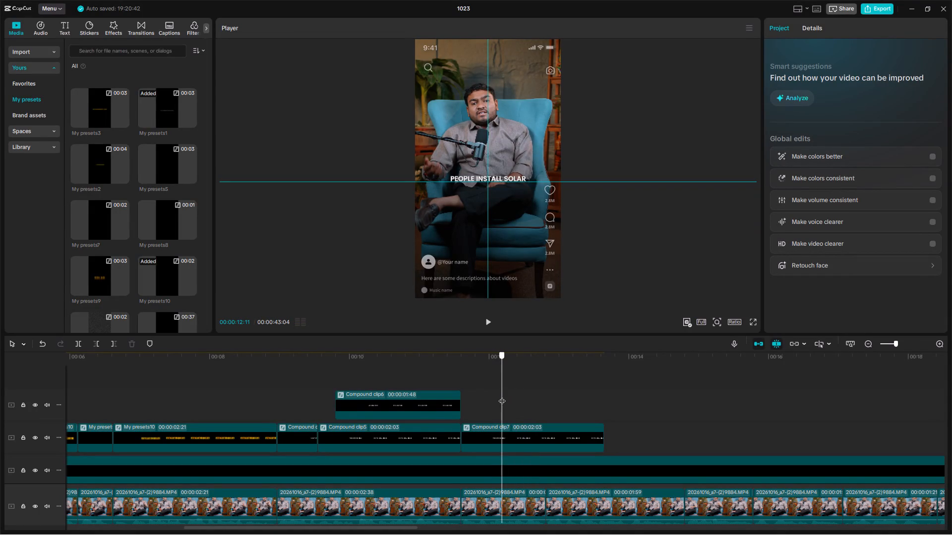
left_click_drag(502, 396, 507, 418)
left_click_drag(510, 400, 506, 410)
left_click(506, 430)
key("w")
Replace the trimmed caption clip's text with "BUT LATER,".
left_click(490, 407)
left_click(487, 430)
left_click_drag(856, 68, 760, 51, "ctrl")
key("ctrl+v")
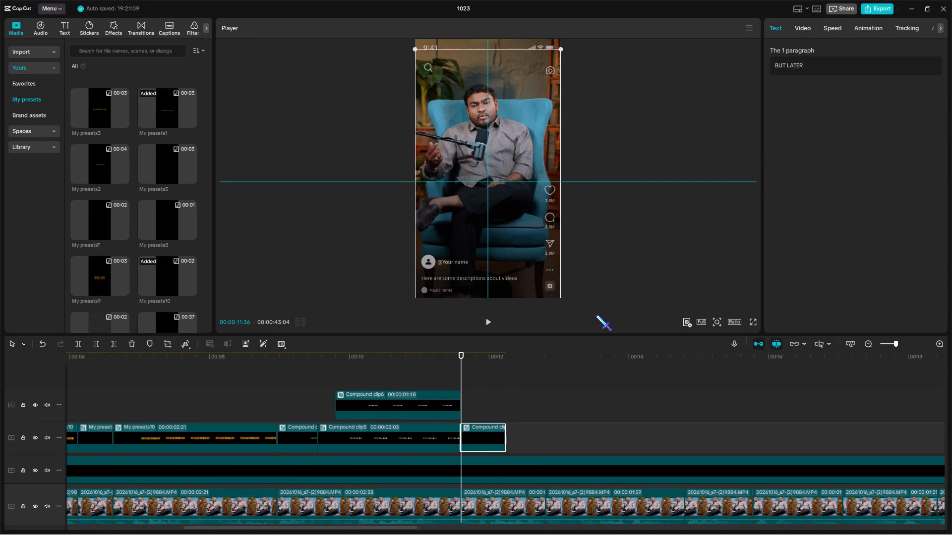
key("comma")
Play back the "BUT LATER," caption and the speech after it, and check the script in ChatGPT for the next words.
left_click(464, 374)
key("space")
left_click_drag(428, 368, 622, 378)
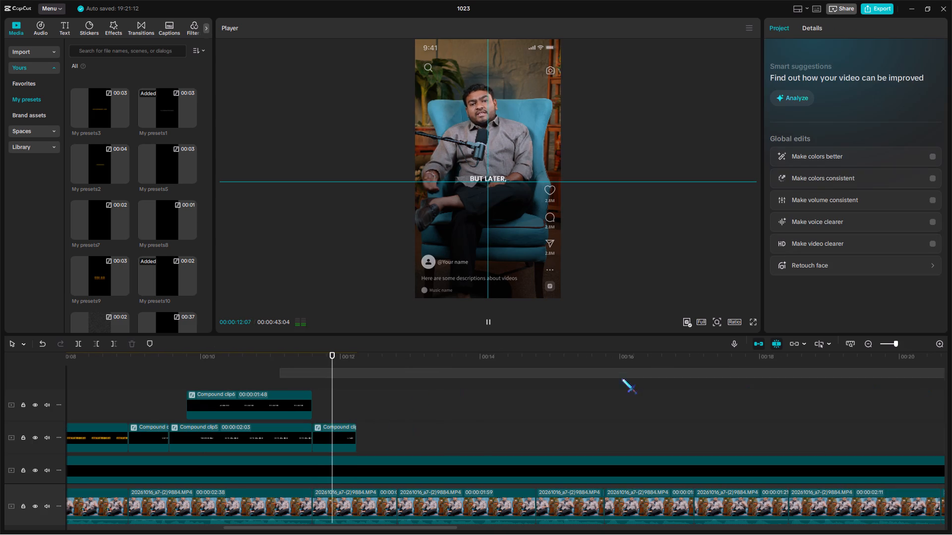
left_click_drag(622, 378, 426, 379)
left_click(271, 366)
left_click_drag(271, 366, 343, 411)
left_click(337, 436)
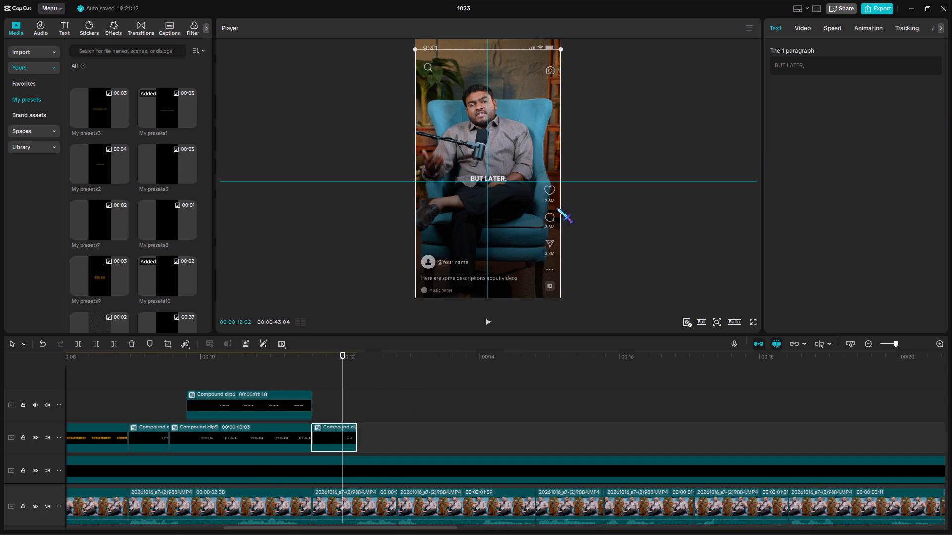
left_click_drag(535, 208, 534, 212)
key("space")
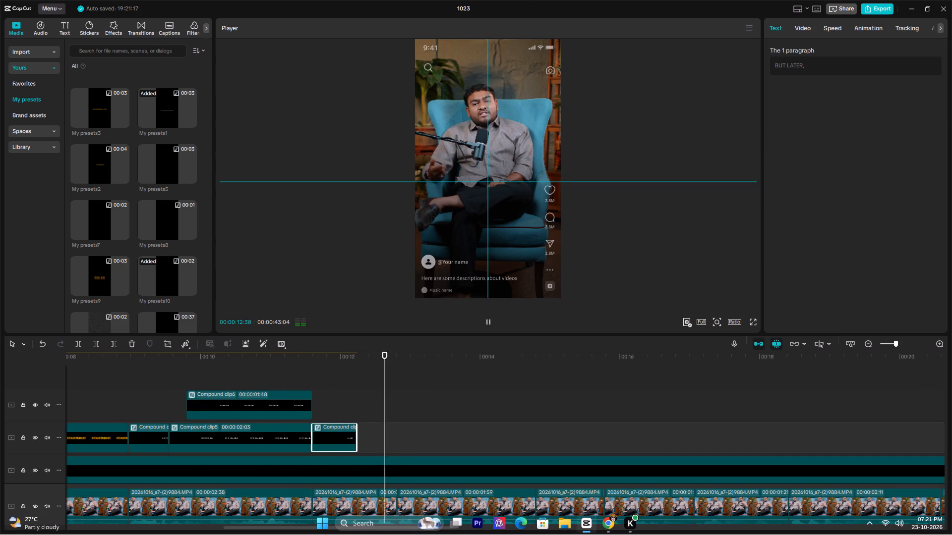
key("space")
left_click(610, 523)
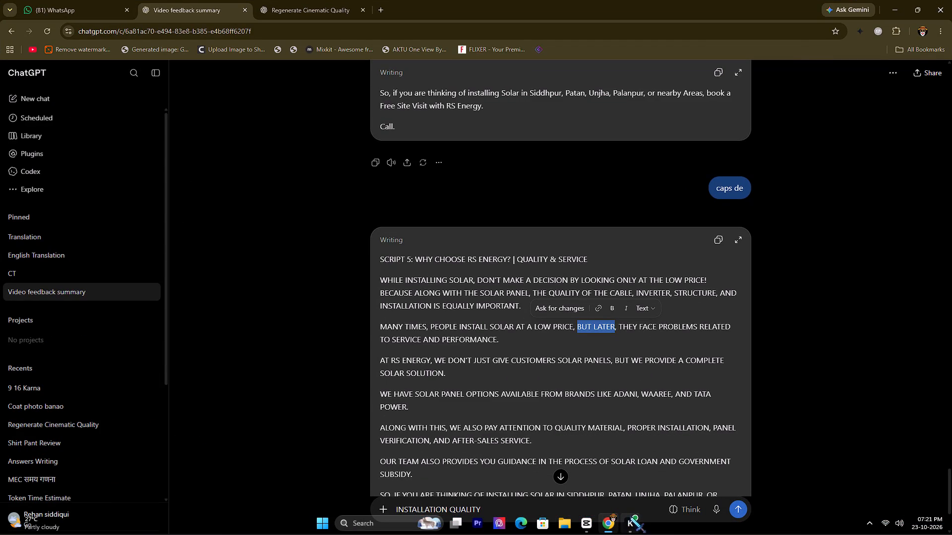
left_click(589, 524)
Copy the yellow SOLAR PANEL caption clip and paste it at the end of the "BUT LATER," clip, at 00:00:12:14.
left_click(338, 381)
left_click_drag(338, 381, 225, 408)
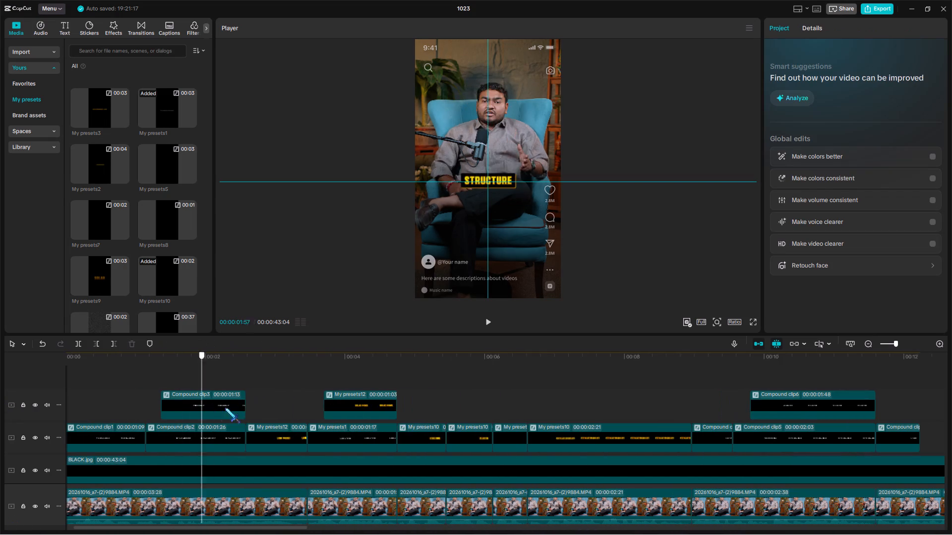
left_click_drag(225, 408, 278, 424)
left_click(280, 429)
key("ctrl+c")
left_click(468, 374)
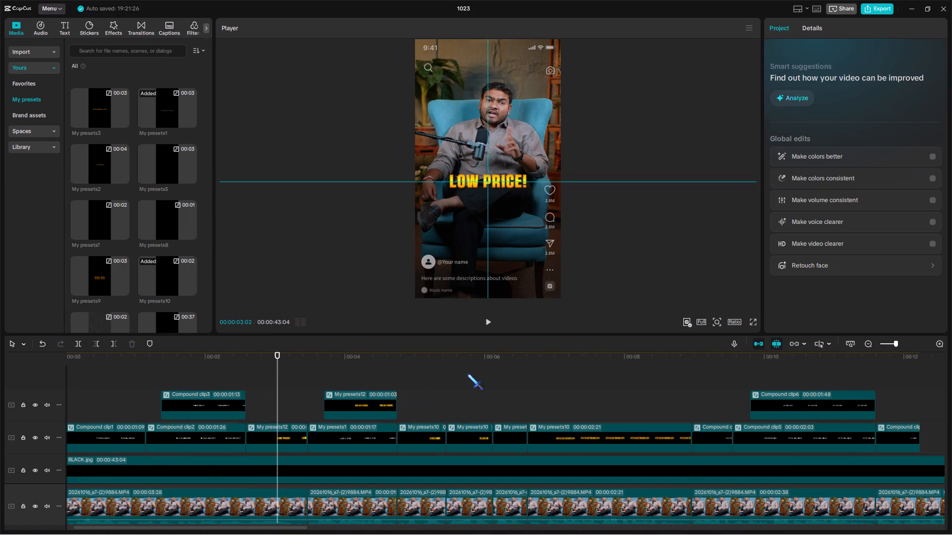
left_click_drag(468, 374, 171, 393)
left_click_drag(157, 391, 136, 386)
left_click(110, 377)
left_click(109, 399)
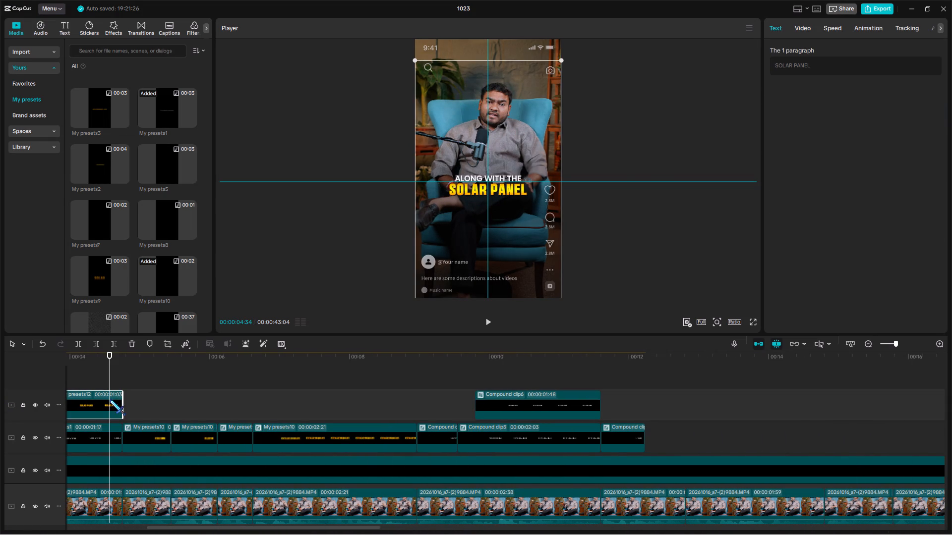
key("ctrl+c")
left_click(649, 384)
left_click_drag(649, 385, 646, 391, "ctrl")
key("ctrl+v")
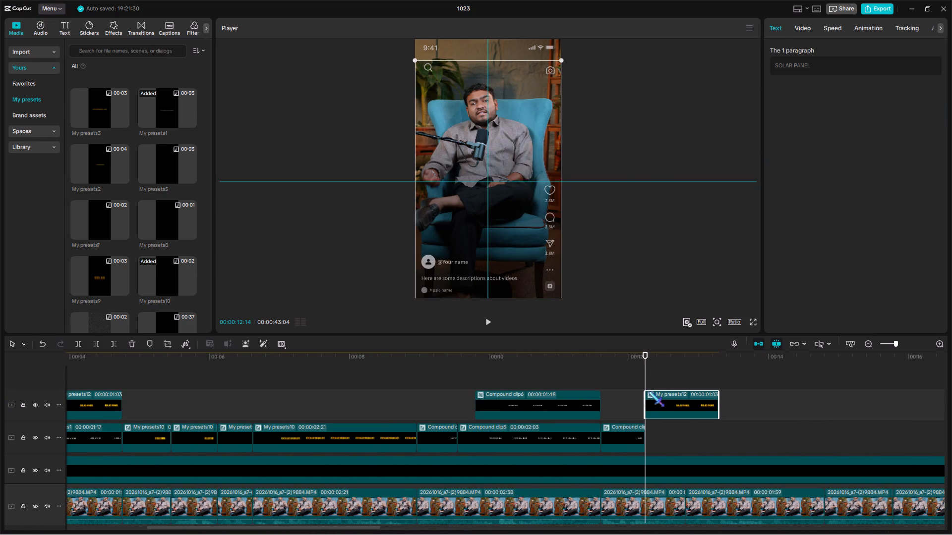
Extend the pasted SOLAR PANEL clip for playback and trim its end to where the spoken word finishes, just after 13 seconds.
key("space")
left_click_drag(698, 441, 450, 443)
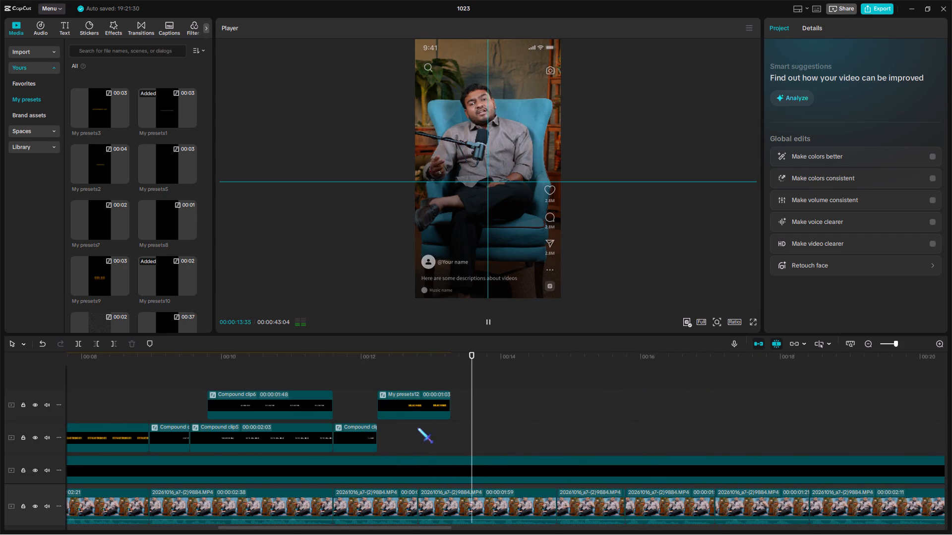
left_click_drag(451, 406, 558, 392)
left_click(379, 376)
key("space")
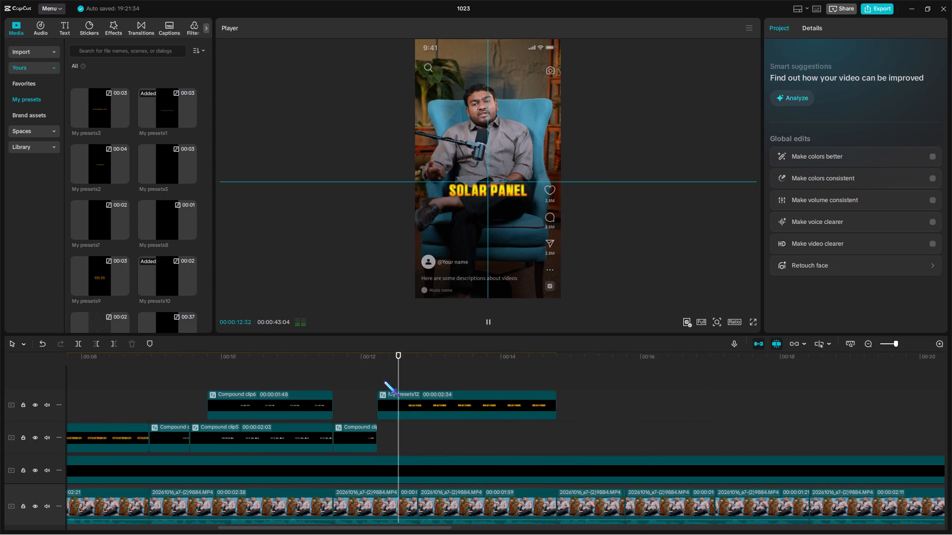
double_click(416, 430)
key("space")
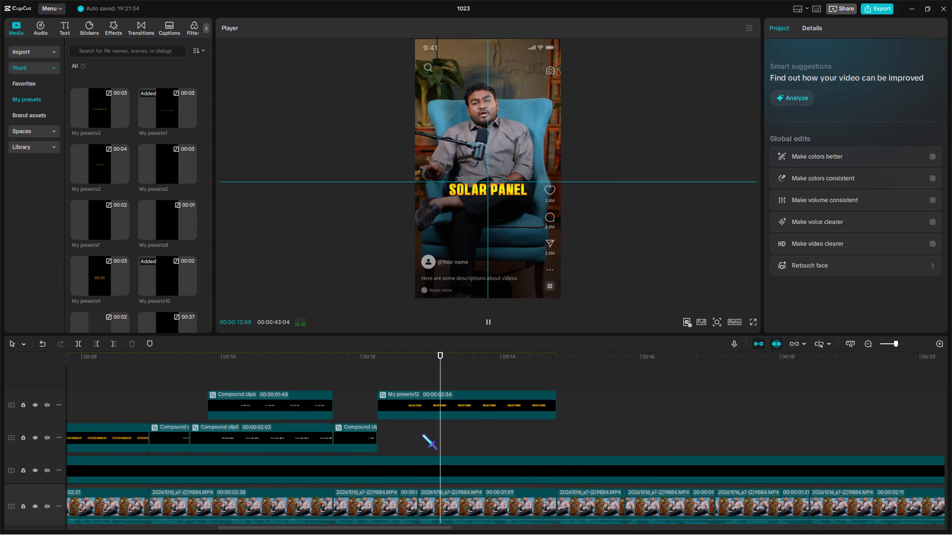
double_click(434, 436)
key("space")
key("space")
double_click(437, 438)
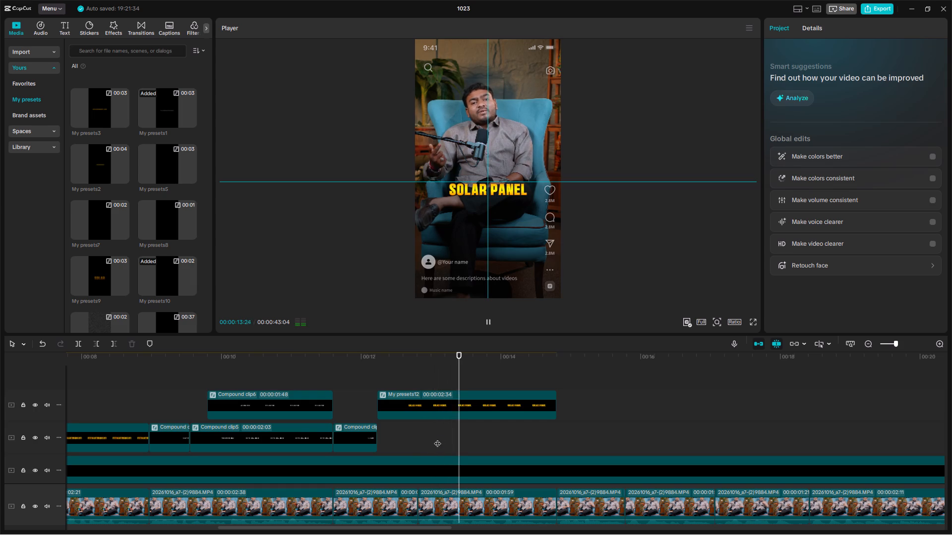
left_click(436, 409)
key("w")
Copy the word SERVICE from the capitalised script in ChatGPT and return to CapCut.
left_click(403, 376)
left_click(402, 394)
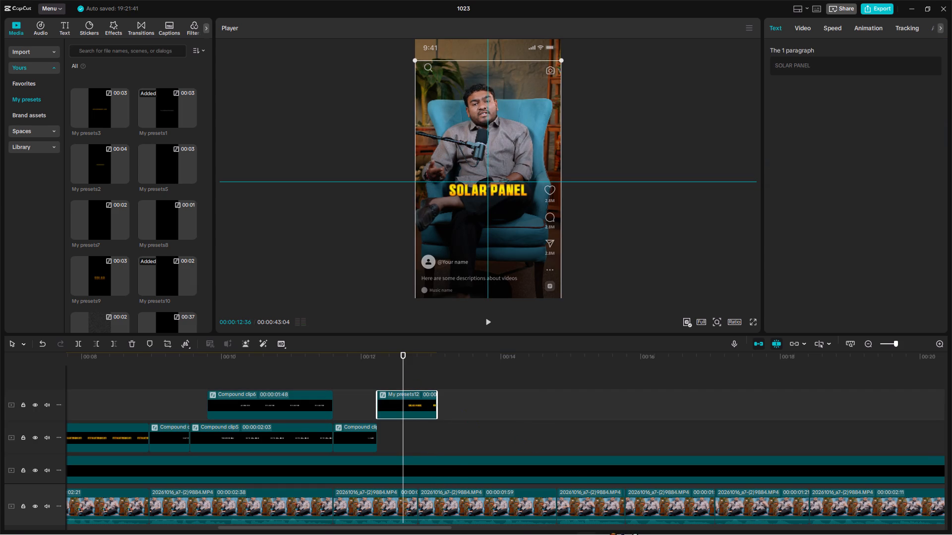
left_click(610, 521)
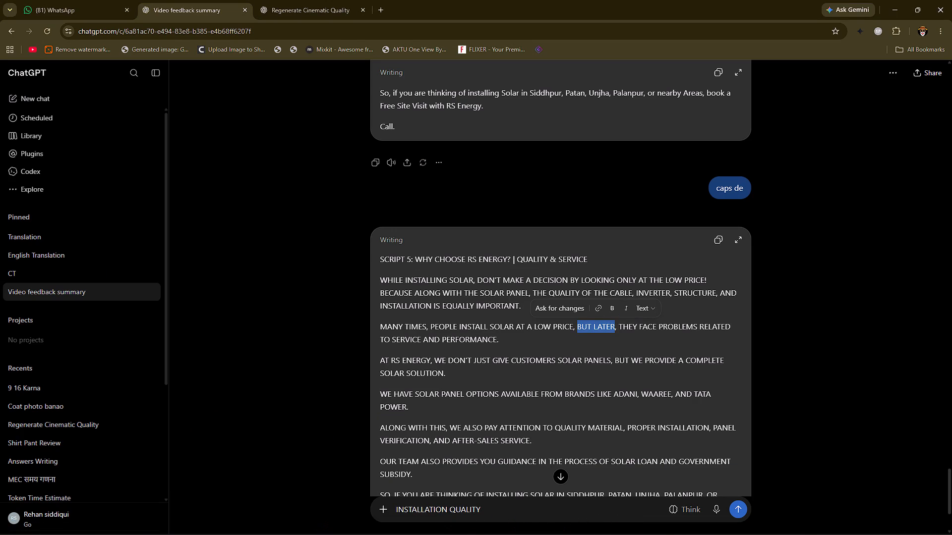
left_click_drag(392, 339, 419, 339)
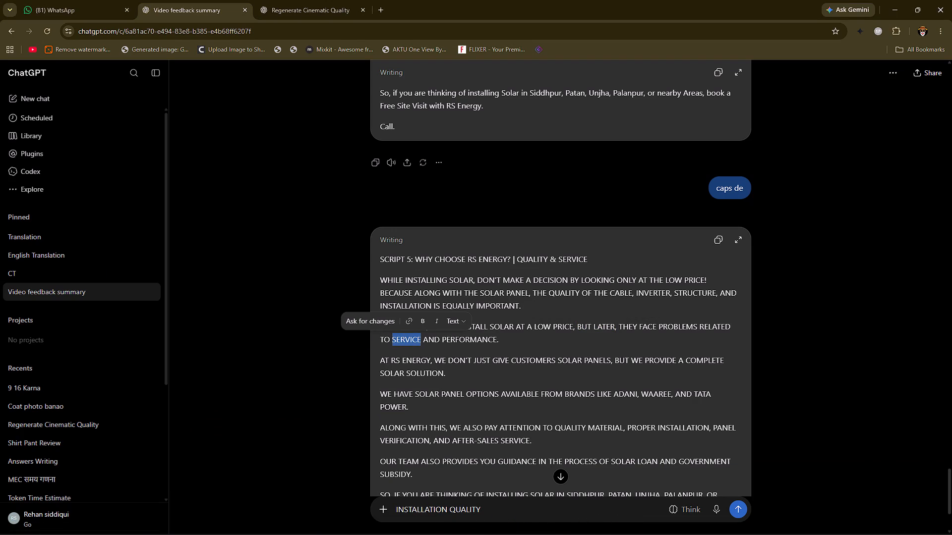
key("ctrl+c")
left_click(590, 520)
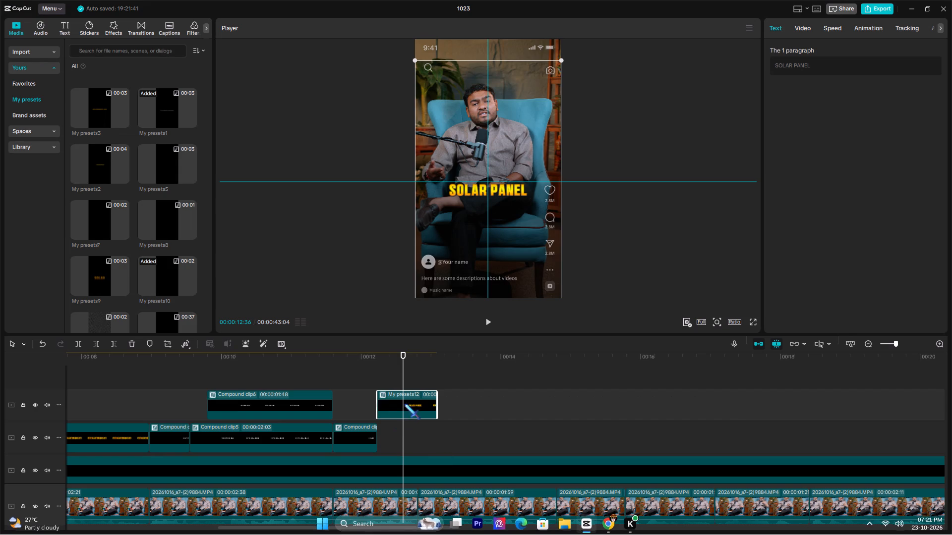
Inside the pasted preset clip, replace the orange SOLAR PANEL text with SERVICE and set its font size to 13.
double_click(405, 404)
left_click(346, 465)
left_click(339, 441)
left_click_drag(827, 81, 742, 67, "ctrl")
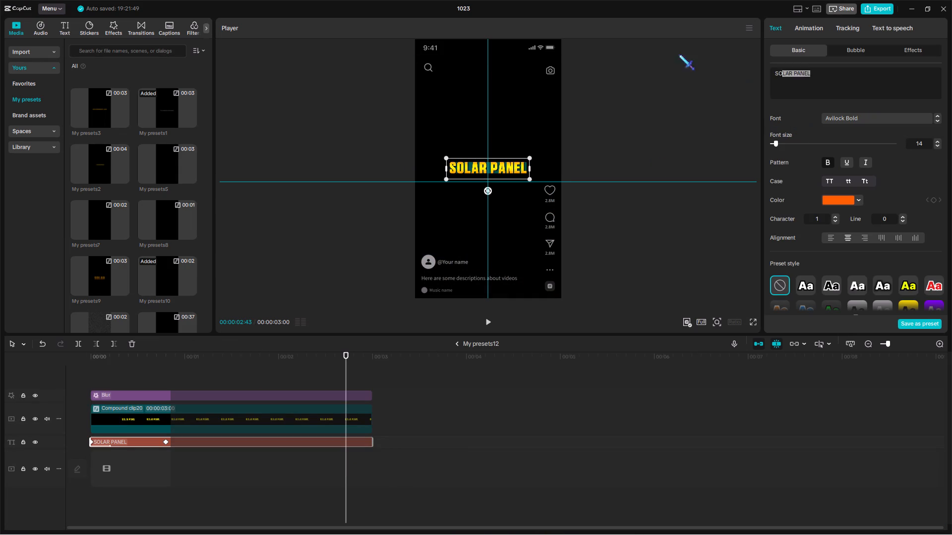
key("ctrl+v")
left_click(937, 146)
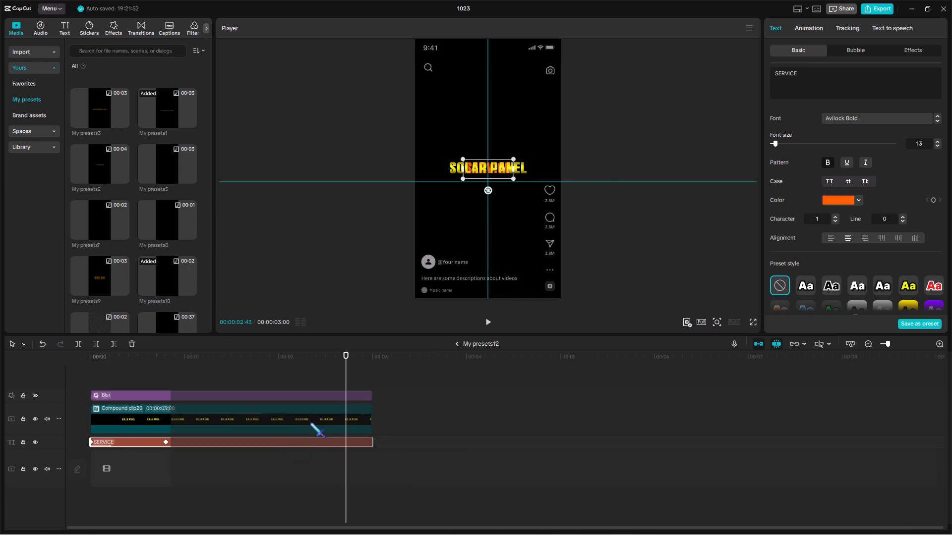
In the nested Compound clip20, set the yellow text to SERVICE at font size 13 and return to the main timeline.
double_click(310, 423)
left_click(309, 431)
left_click(313, 418)
left_click(938, 145)
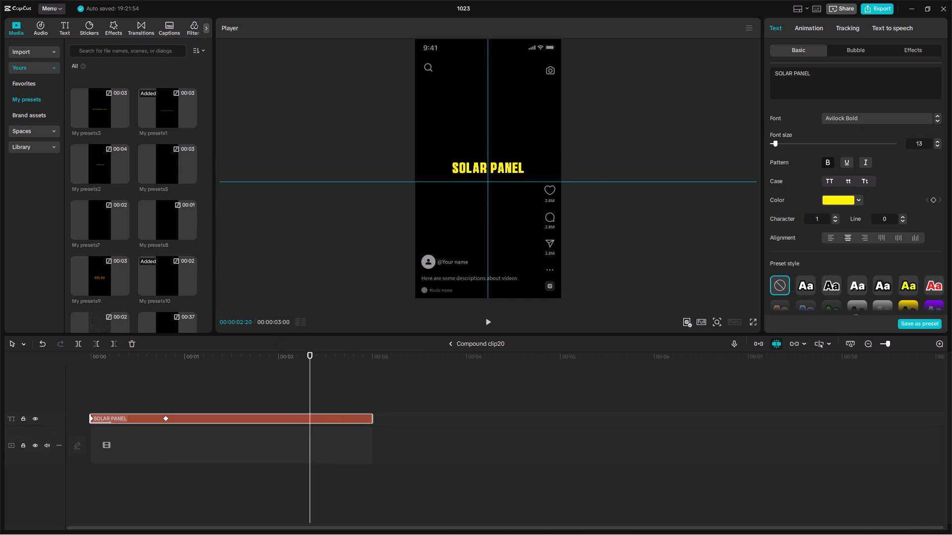
left_click_drag(837, 76, 718, 71, "ctrl")
key("ctrl+v")
left_click(283, 408)
left_click(448, 342)
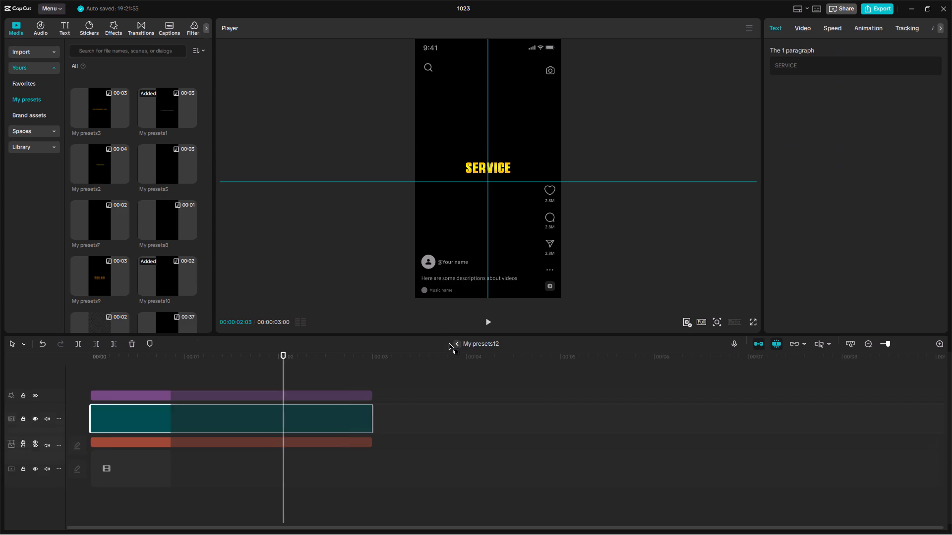
left_click(448, 342)
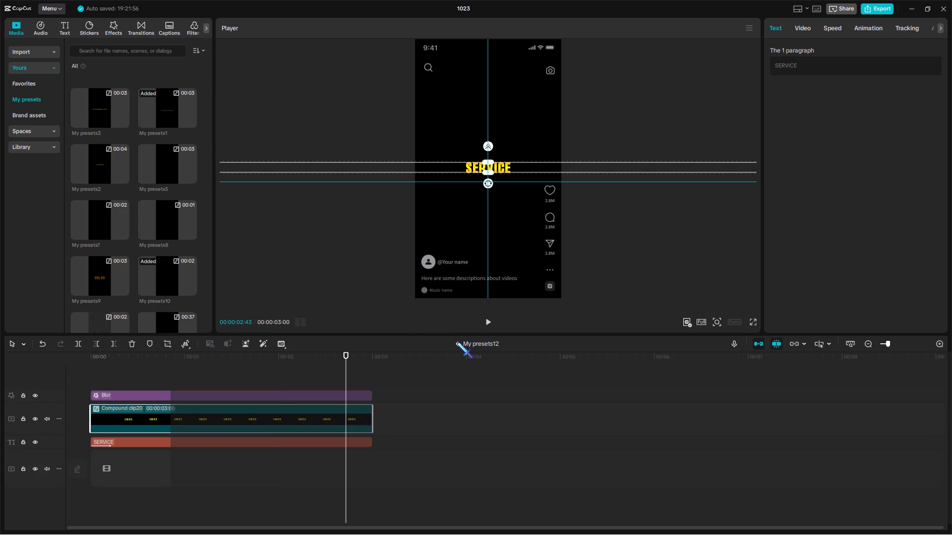
left_click(455, 342)
Move the SERVICE caption up slightly in the preview, onto the horizontal centre guide.
left_click_drag(508, 244, 511, 236)
left_click(511, 236)
scroll(411, 429, "up", 4)
Play back the SERVICE caption and paste a copy of its clip directly after it on the same track.
left_click(379, 384)
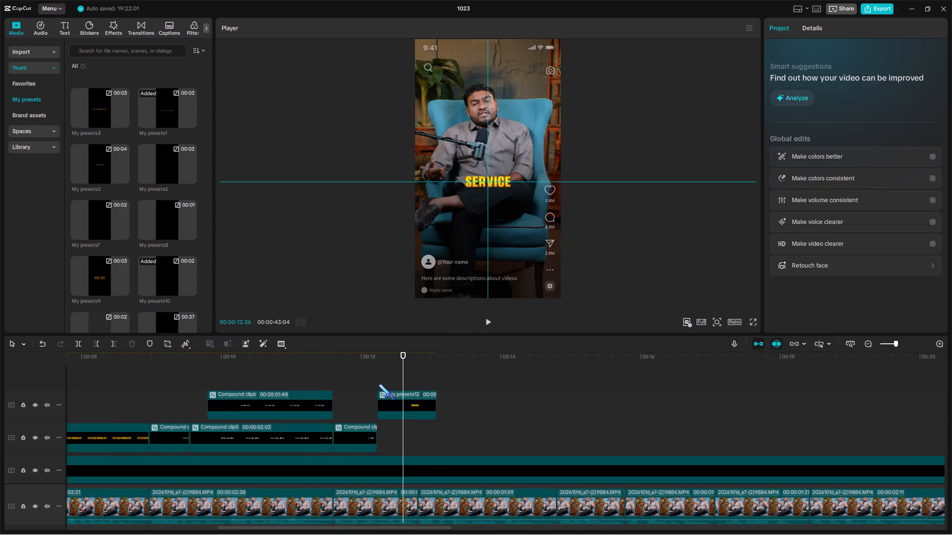
scroll(379, 384, "up", 2)
key("space")
left_click(409, 404)
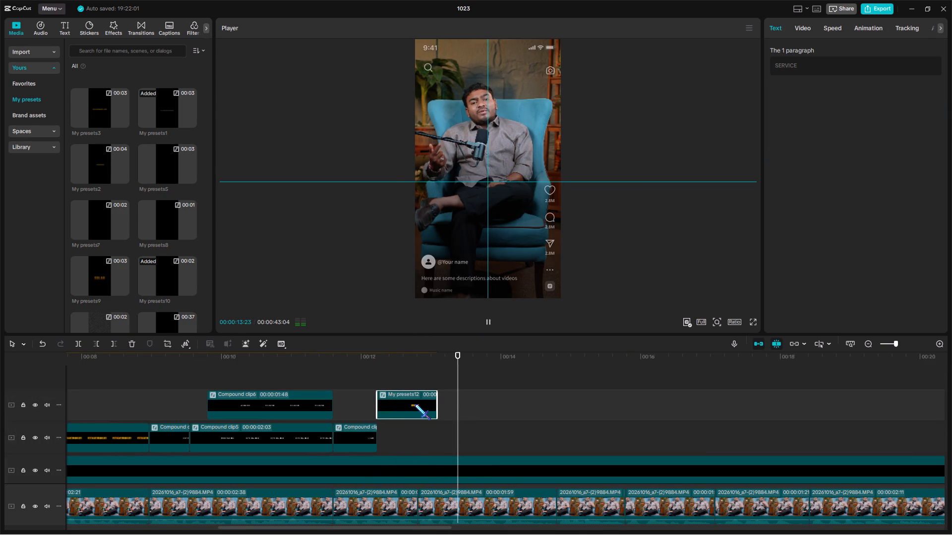
key("ctrl+c")
left_click(437, 367)
key("ctrl+v")
key("space")
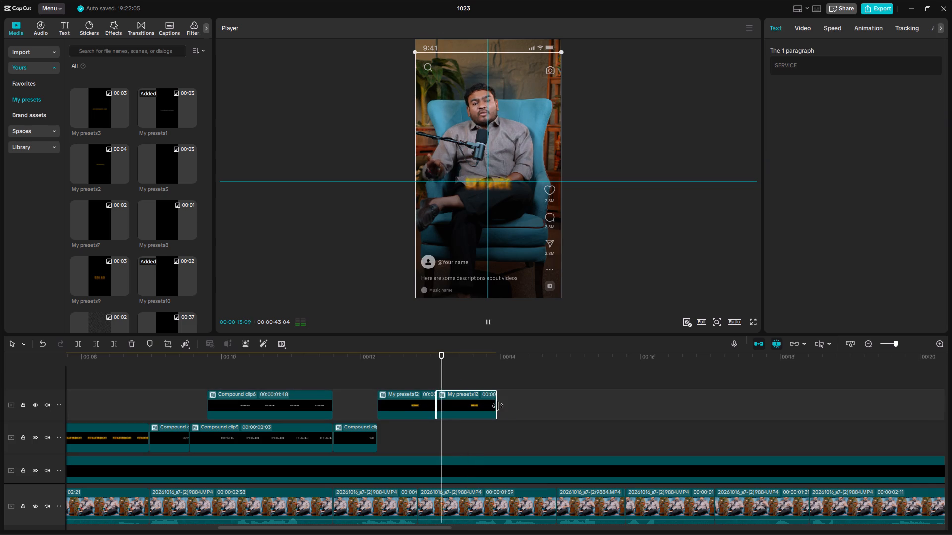
Extend the copied SERVICE clip's end to the video cut at about 14.8 seconds and play it back.
left_click_drag(501, 402, 484, 409)
key("space")
left_click_drag(496, 401, 556, 388)
left_click(435, 378)
key("space")
scroll(443, 389, "up", 2)
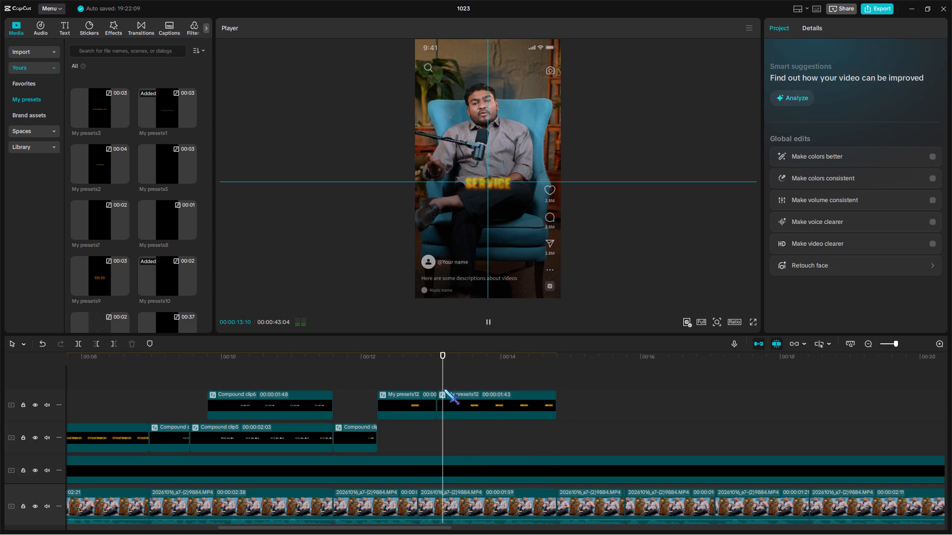
key("space")
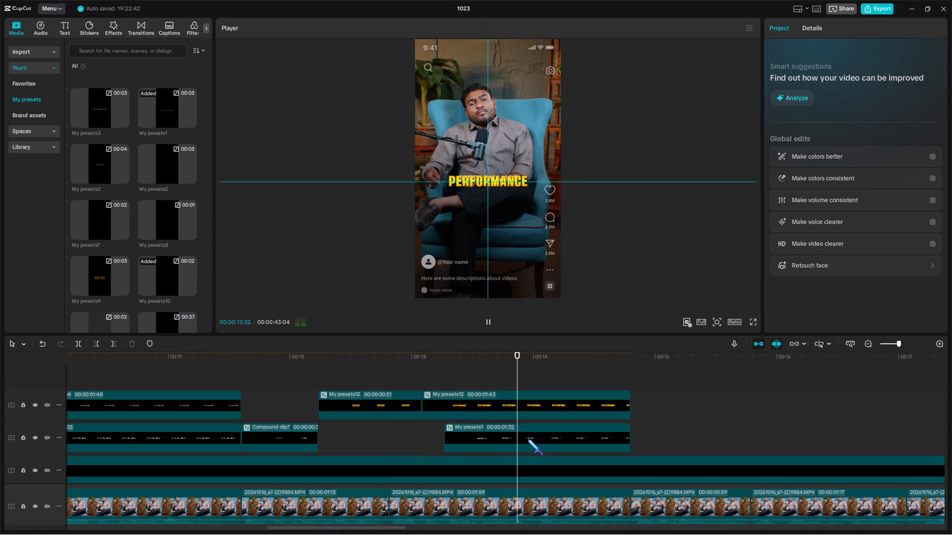
left_click(528, 446)
left_click_drag(833, 69, 753, 54, "ctrl")
key("ctrl+v")
left_click(523, 383)
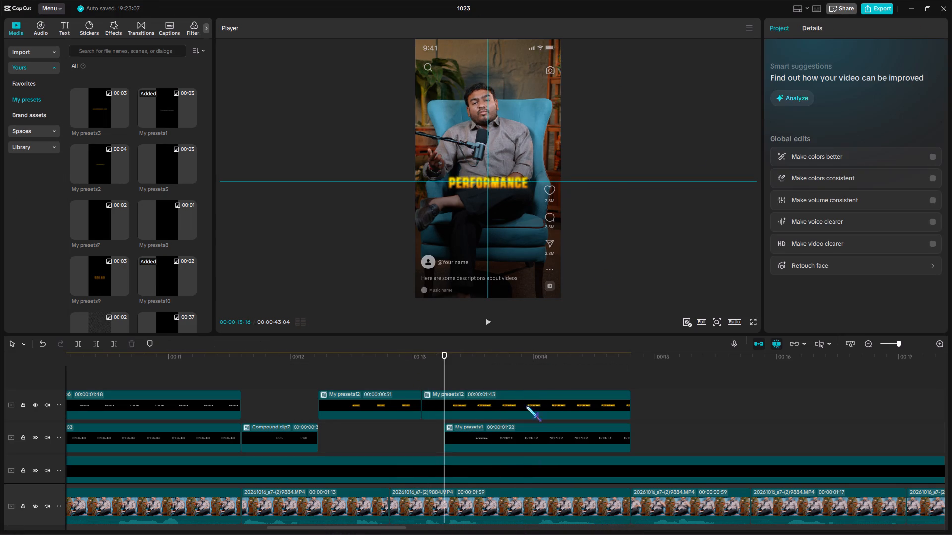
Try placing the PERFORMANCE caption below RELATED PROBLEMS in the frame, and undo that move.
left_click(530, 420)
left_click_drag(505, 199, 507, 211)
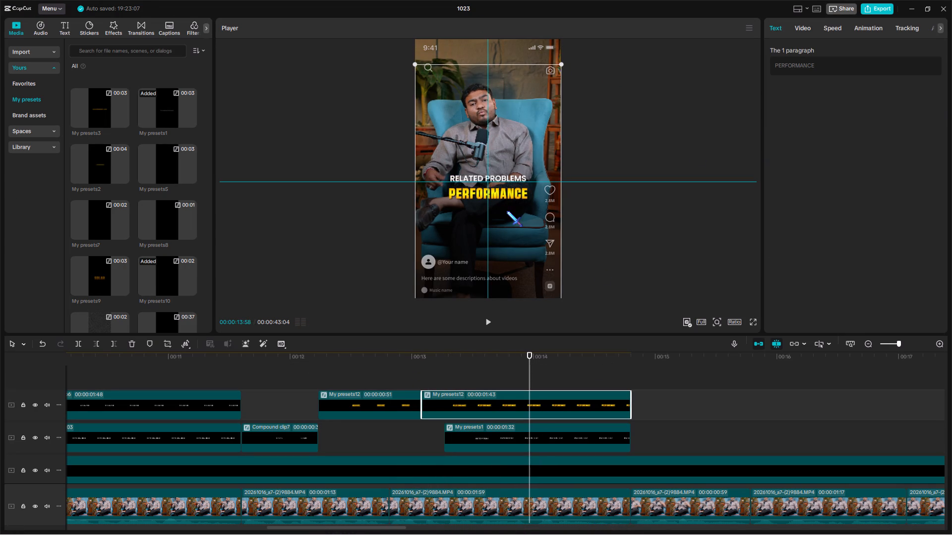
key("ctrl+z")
Move the RELATED PROBLEMS caption down in the frame so it sits directly below PERFORMANCE.
left_click(559, 377)
left_click(555, 433)
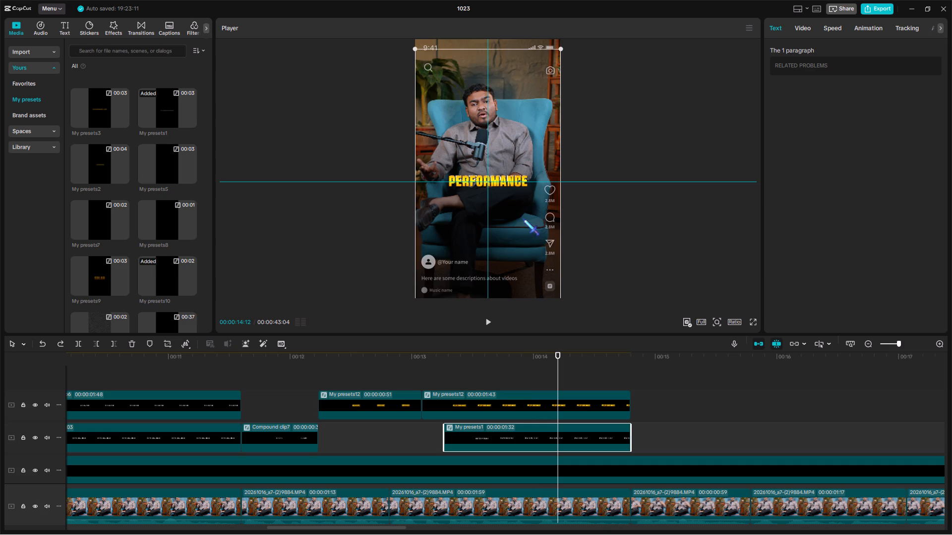
left_click_drag(523, 218, 523, 233)
scroll(431, 440, "up", 3)
Shift the RELATED PROBLEMS clip about three frames later, trim its end to the cut at about 14.8 seconds, and play it back.
left_click(424, 370)
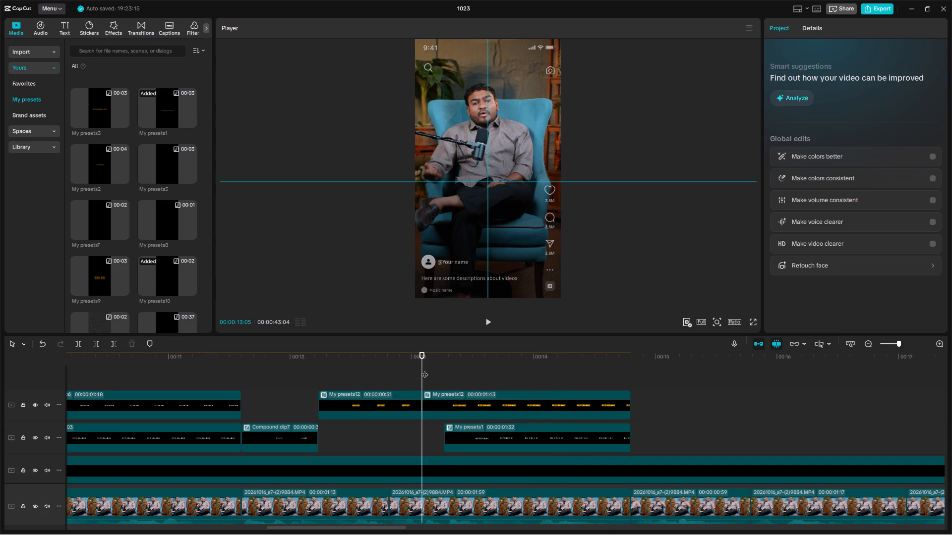
key("space")
left_click(424, 370)
left_click_drag(469, 424, 475, 426)
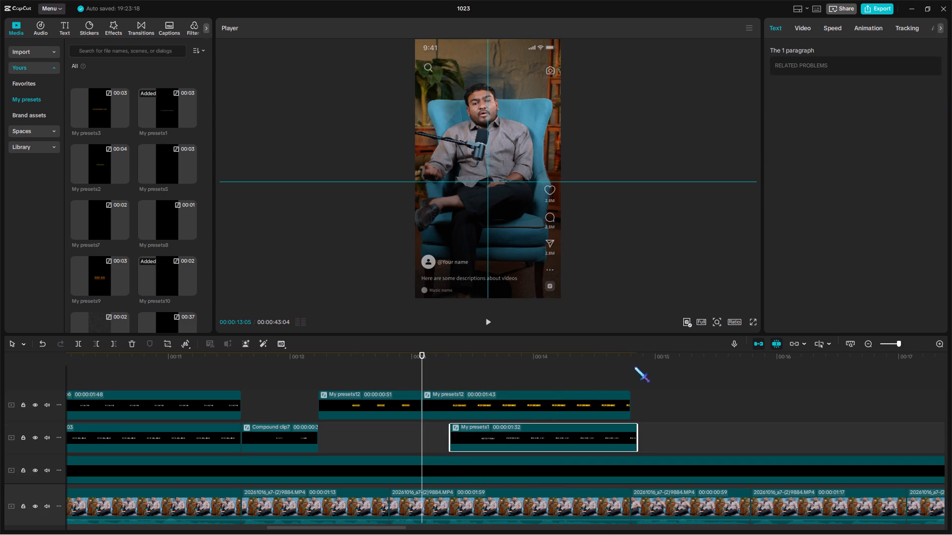
left_click_drag(626, 355, 629, 368)
key("w")
left_click(425, 379)
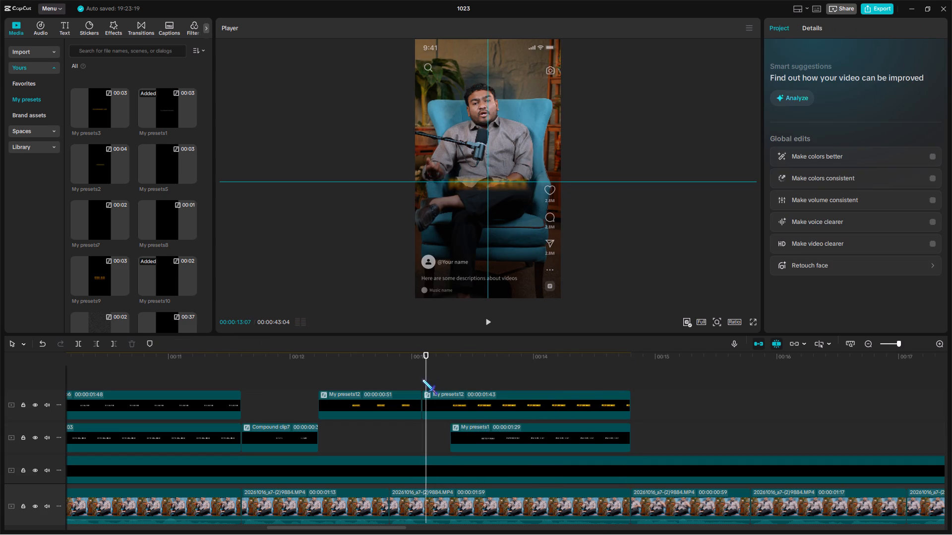
left_click(422, 379)
key("space")
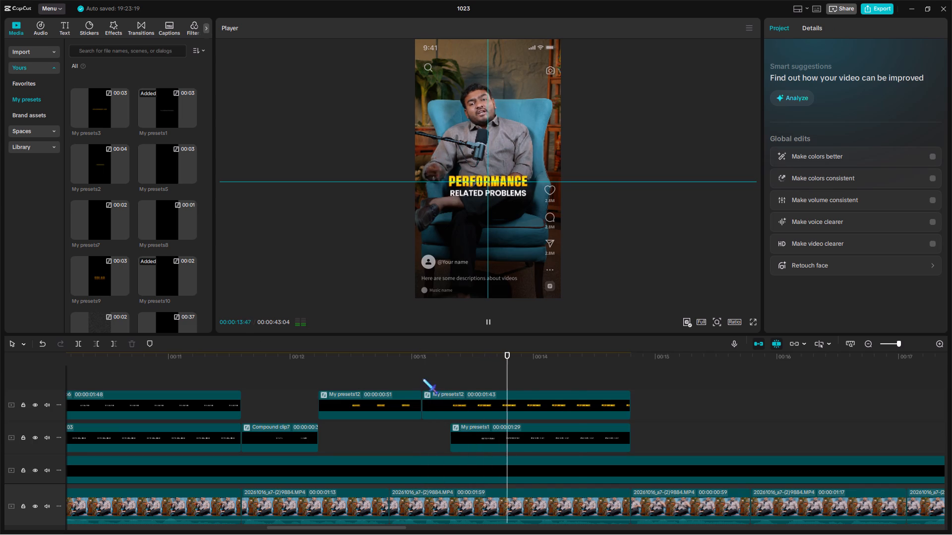
key("space")
Check the caption pair in the full-screen preview and nudge RELATED PROBLEMS slightly up toward PERFORMANCE.
left_click(589, 430)
left_click(753, 323)
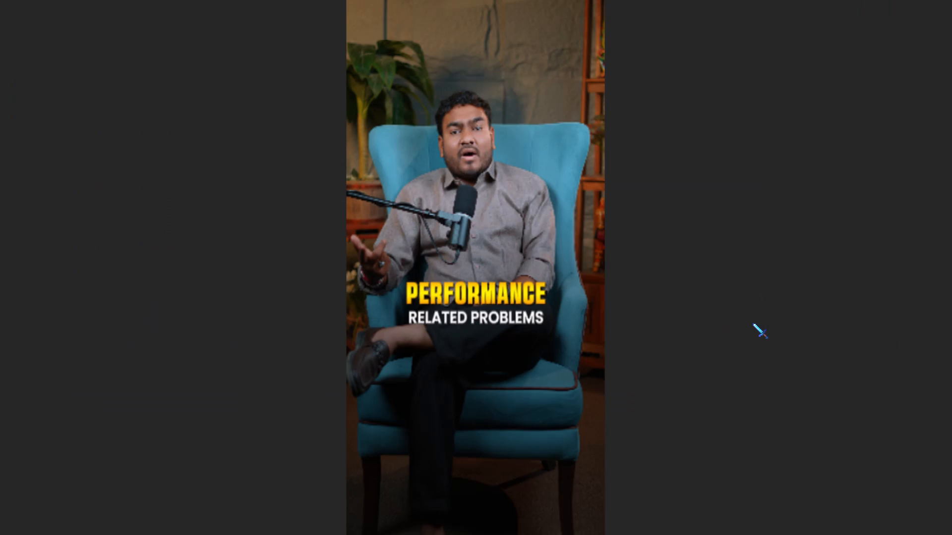
key("Escape")
left_click(513, 230)
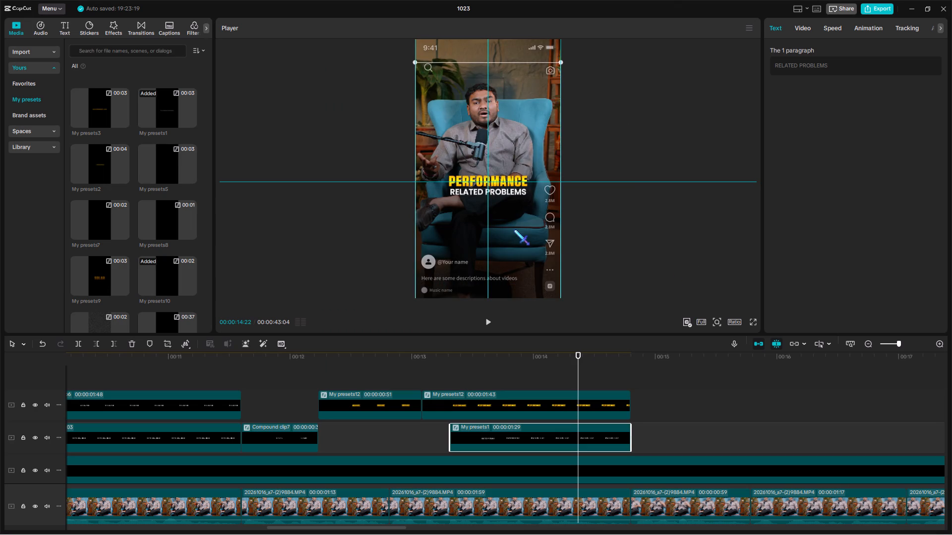
scroll(473, 421, "up", 5)
Play back the SERVICE and PERFORMANCE RELATED PROBLEMS captions repeatedly from about 12 seconds to check their timing against the speech.
left_click(309, 383)
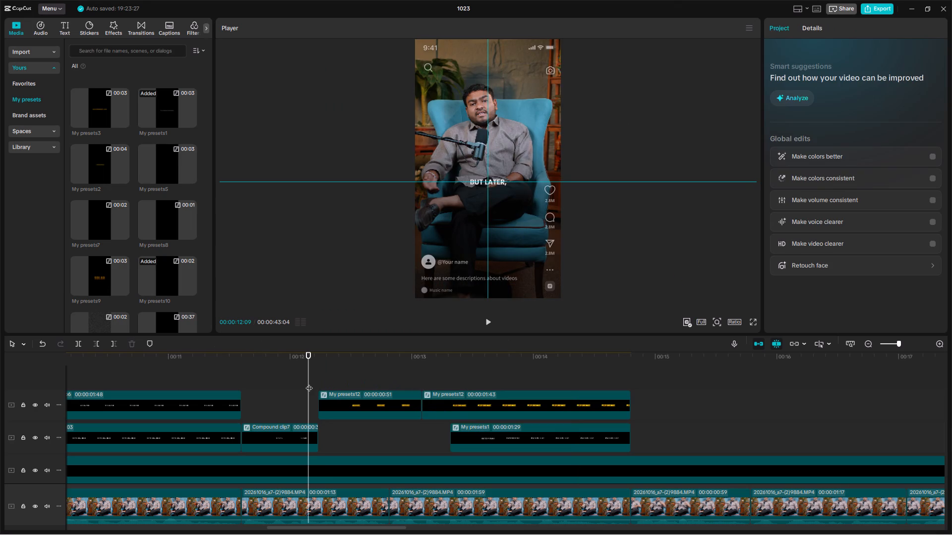
key("space")
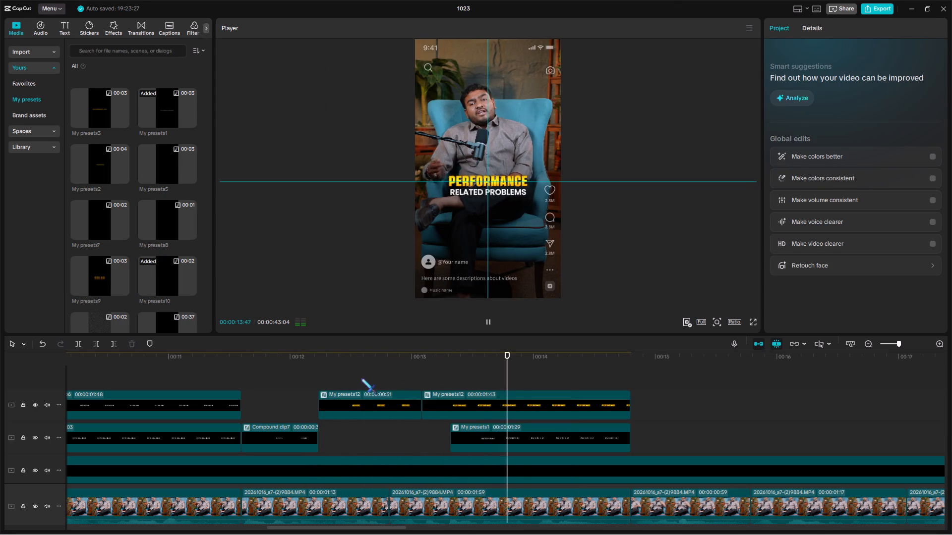
left_click(361, 378)
key("space")
left_click(389, 369)
key("space")
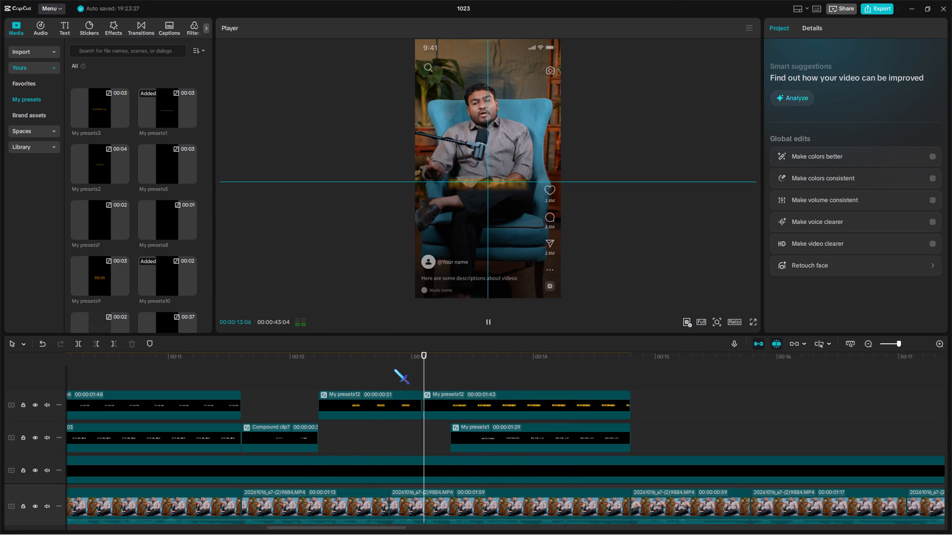
left_click(398, 369)
left_click(354, 374)
key("space")
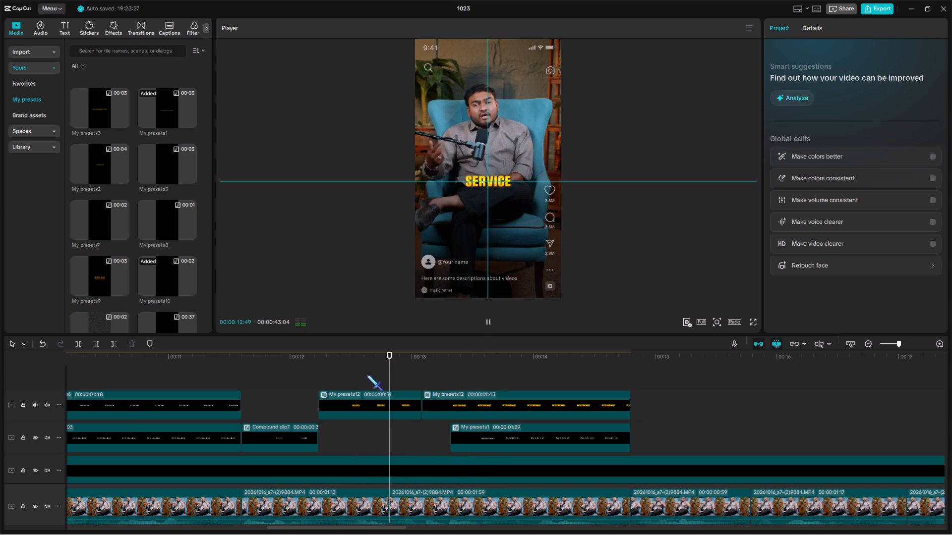
left_click(329, 377)
key("space")
key("space")
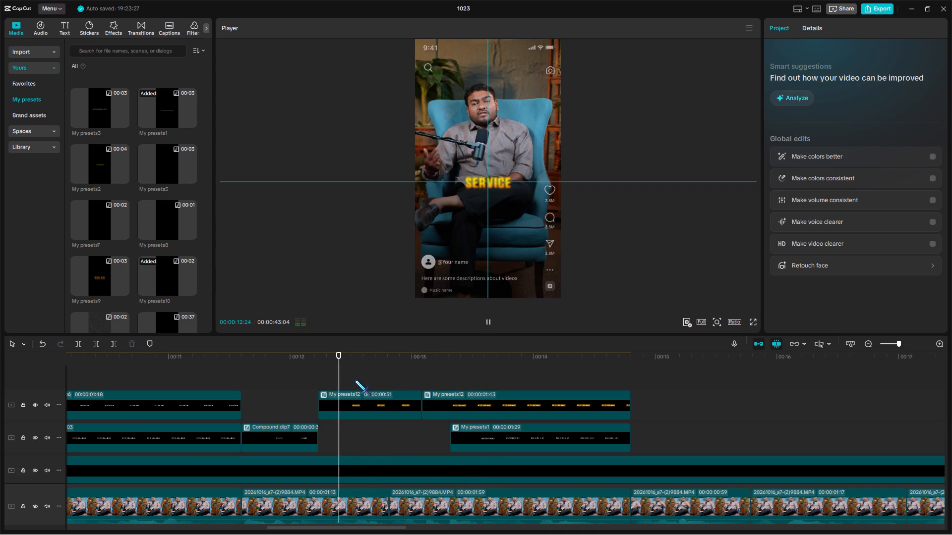
Trim the SERVICE caption's end to 00:00:12:49 and move the PERFORMANCE and RELATED PROBLEMS clips together so PERFORMANCE starts right there.
left_click(385, 371)
left_click_drag(385, 371, 390, 381)
left_click(392, 405)
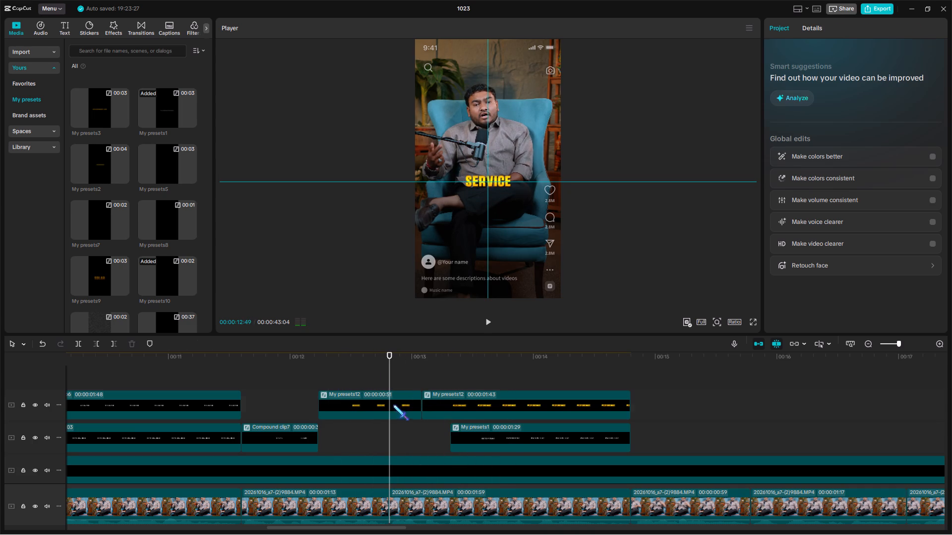
key("w")
left_click_drag(501, 378, 499, 433)
left_click_drag(510, 438, 474, 439)
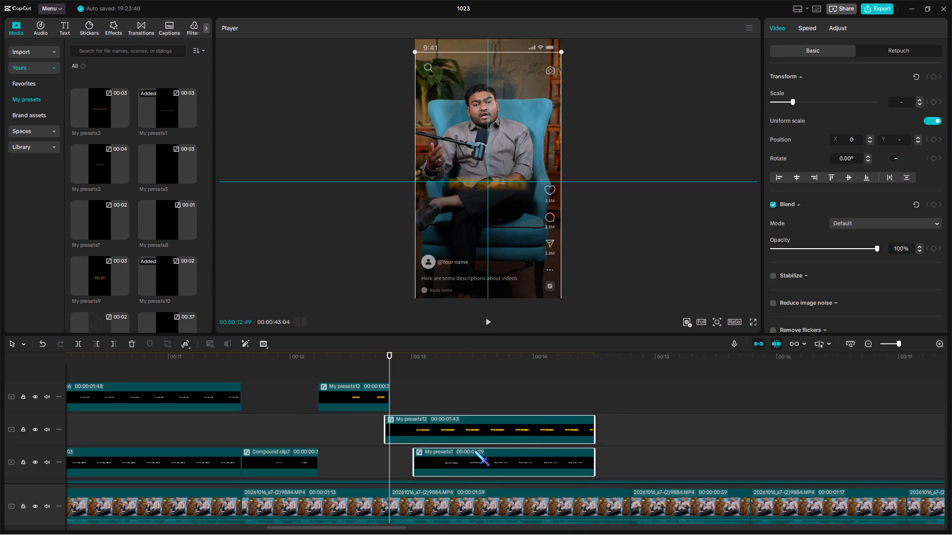
left_click_drag(472, 460, 478, 428)
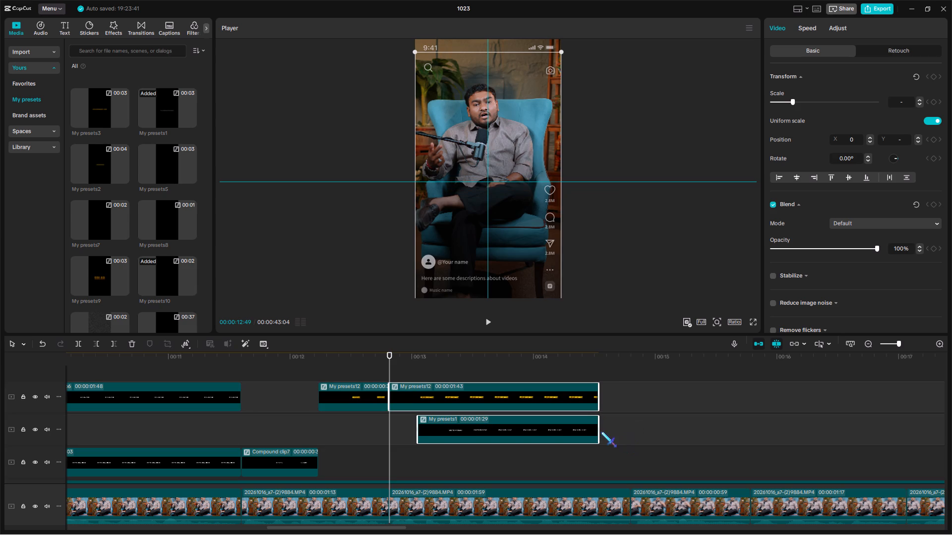
Extend the ends of the PERFORMANCE and RELATED PROBLEMS clips together to the video cut at about 14.8 seconds.
left_click_drag(601, 430, 590, 391)
left_click_drag(598, 420, 630, 422)
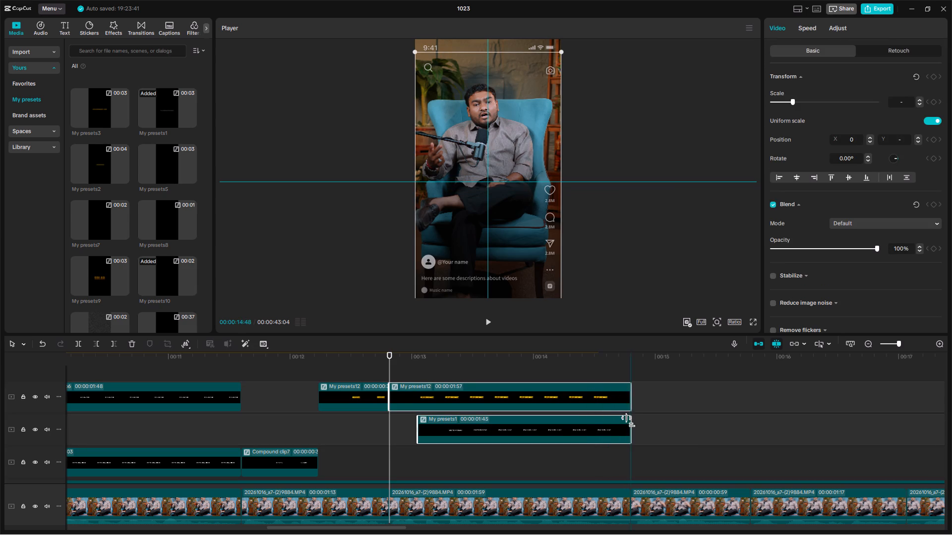
left_click_drag(630, 422, 631, 422)
left_click(568, 470)
left_click_drag(569, 436, 569, 455)
scroll(538, 462, "up", 6)
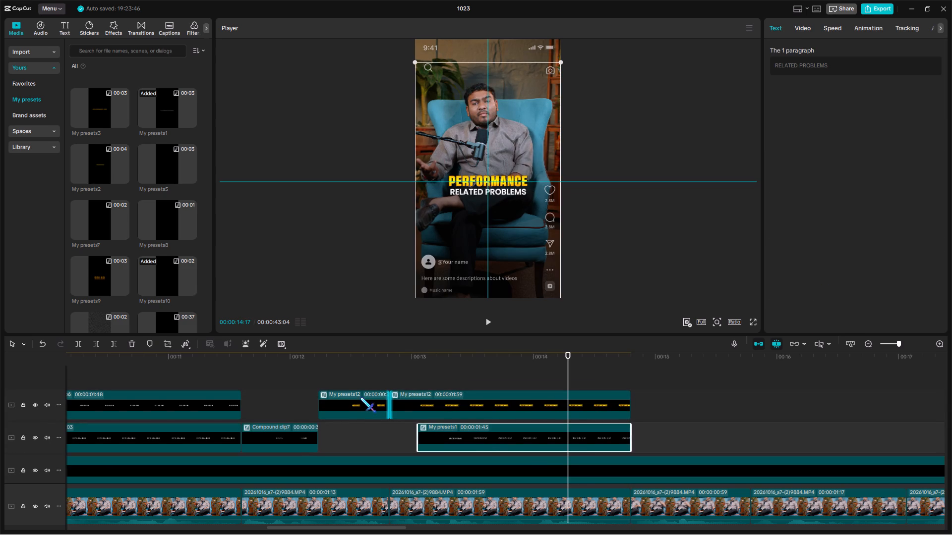
Play back the SERVICE and PERFORMANCE RELATED PROBLEMS captions from about 12 seconds to check their timing against the speech.
left_click(322, 389)
left_click(320, 385)
key("space")
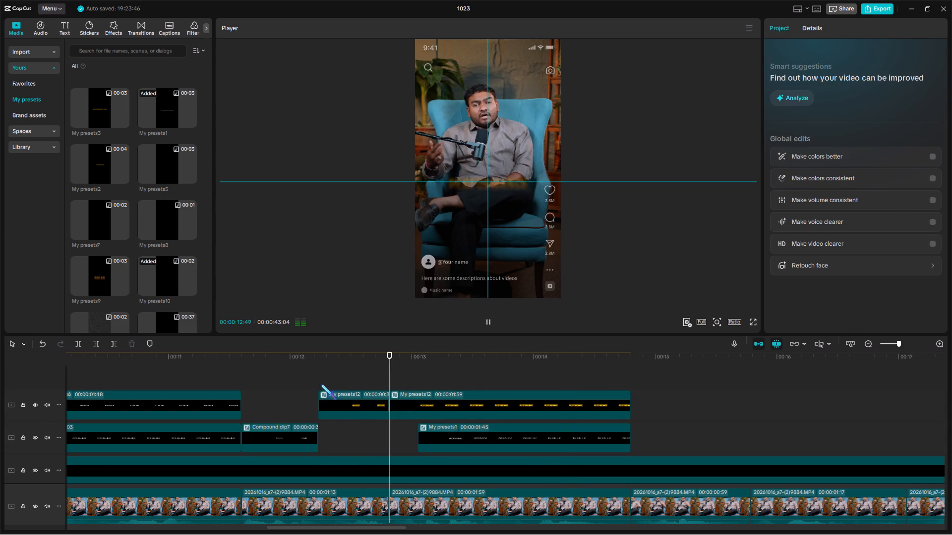
left_click(307, 384)
left_click(380, 371)
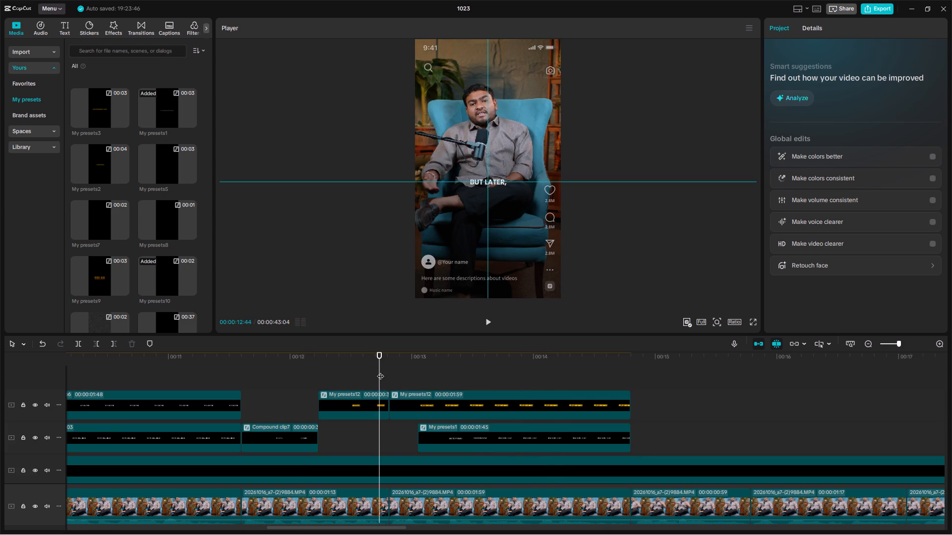
left_click(388, 372)
key("space")
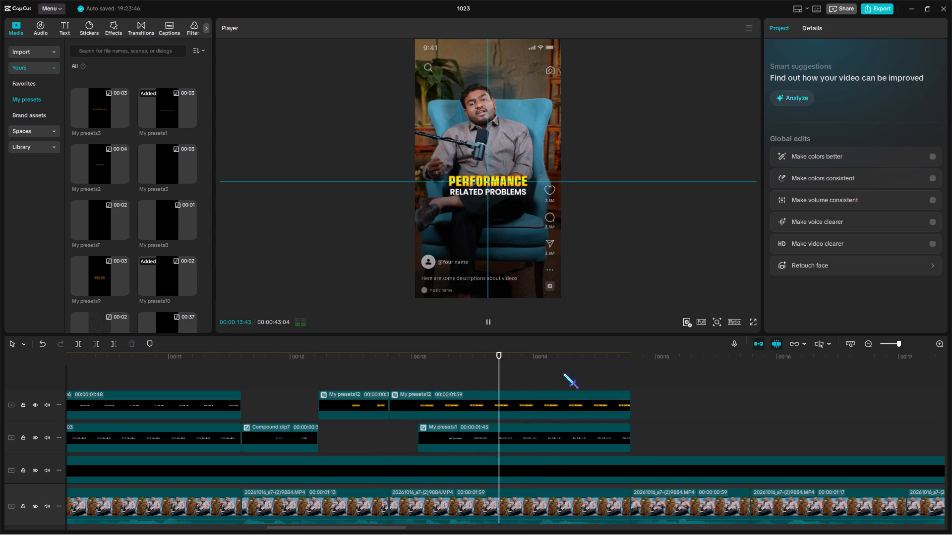
left_click(542, 387)
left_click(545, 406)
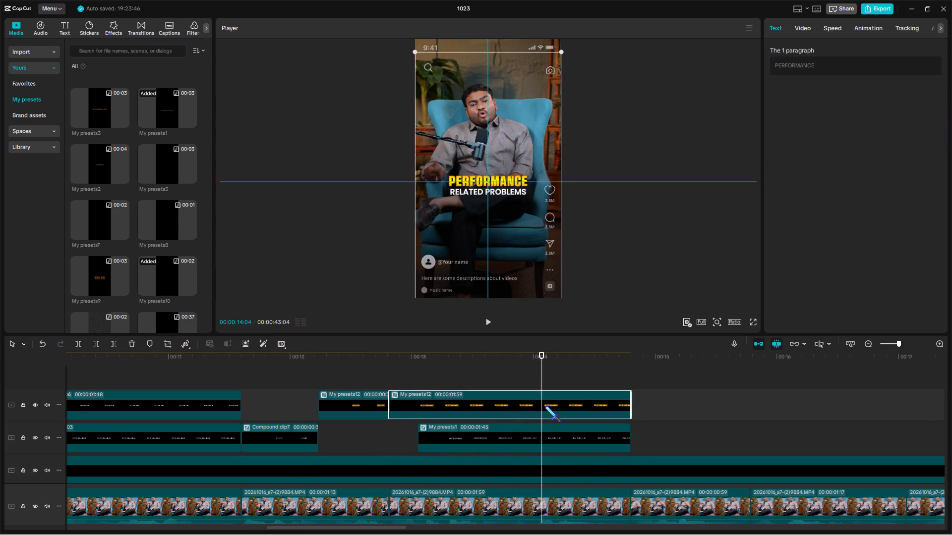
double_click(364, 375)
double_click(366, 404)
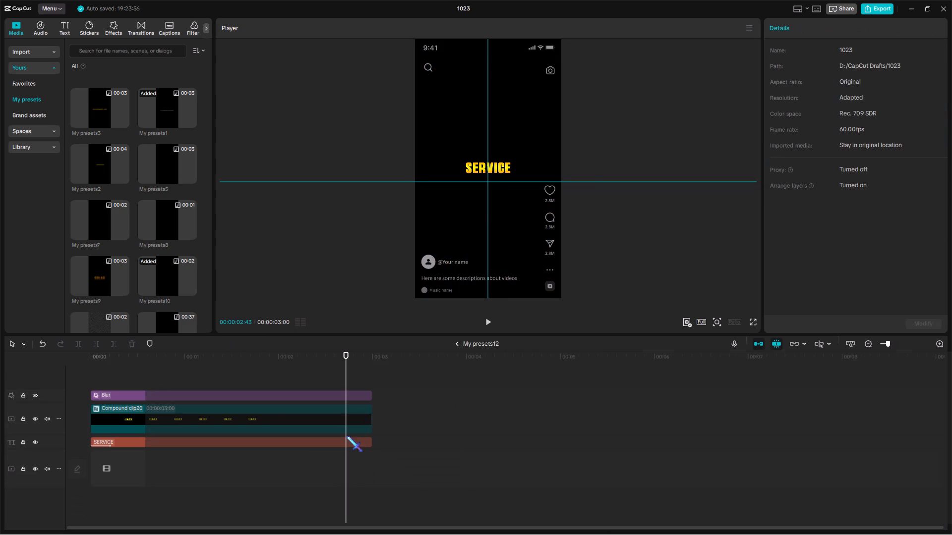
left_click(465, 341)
Reduce the PERFORMANCE text to font size 12 in both the preset's base text layer and its nested compound clip.
left_click(477, 378)
left_click_drag(477, 378, 482, 382)
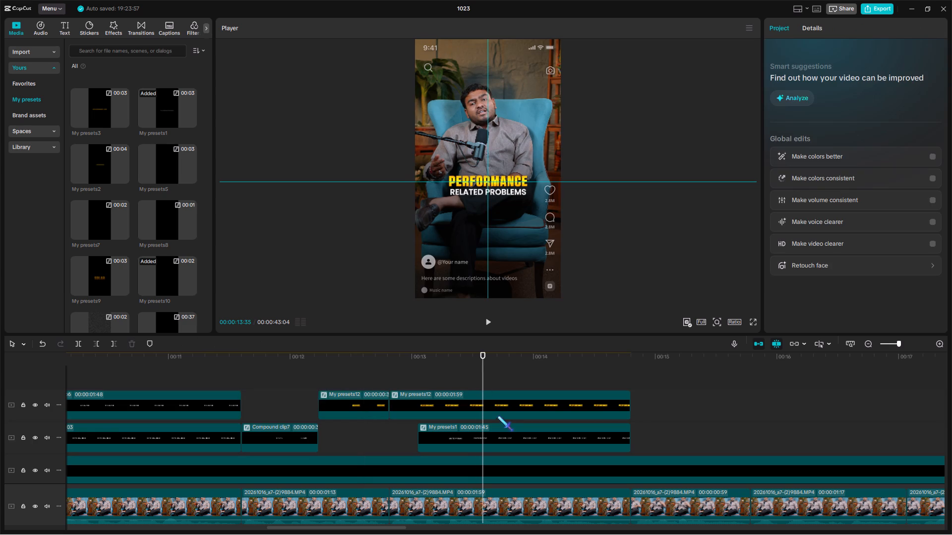
left_click(497, 417)
double_click(497, 417)
left_click(304, 445)
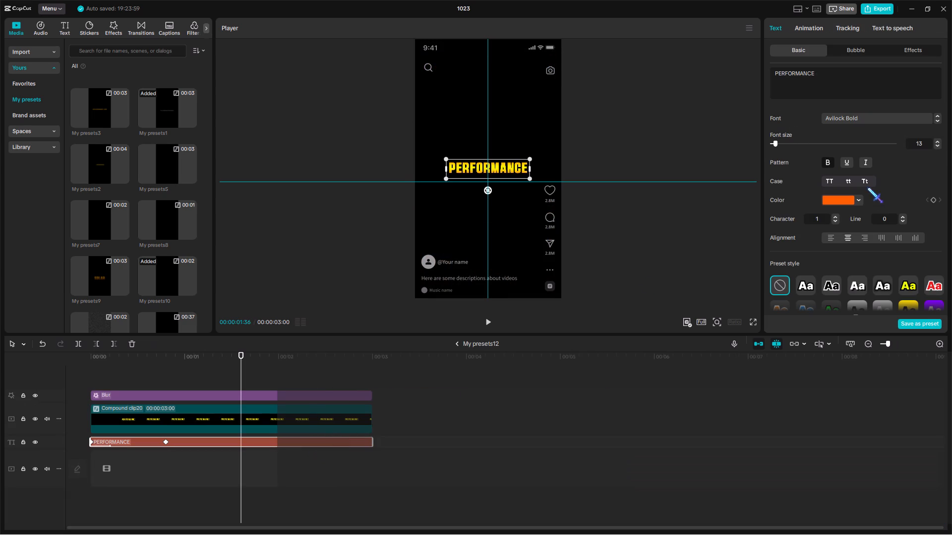
left_click(936, 146)
double_click(291, 418)
left_click(293, 428)
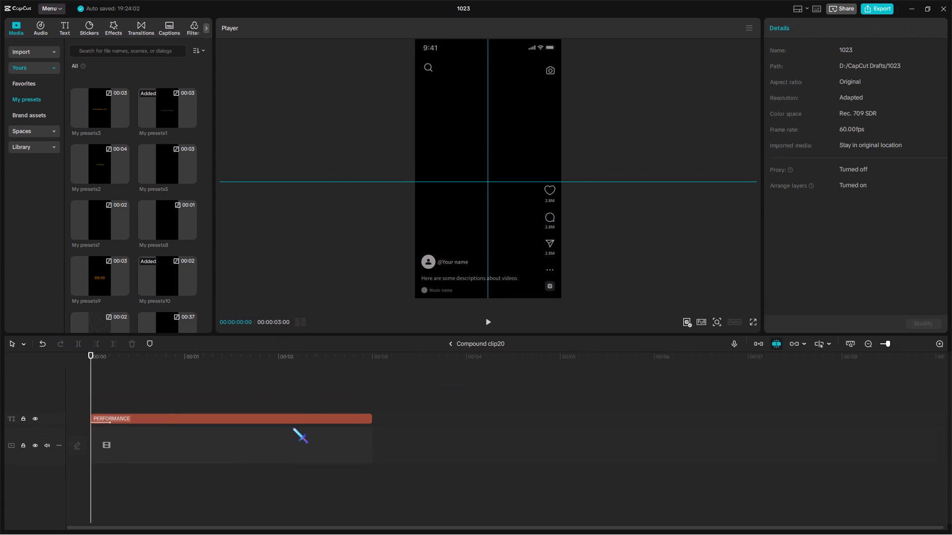
left_click(294, 421)
left_click(937, 146)
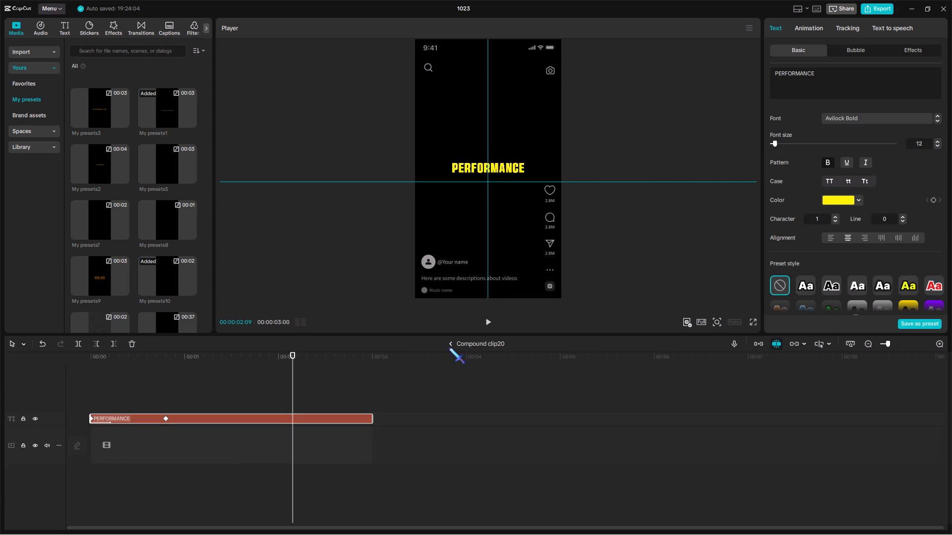
left_click(455, 344)
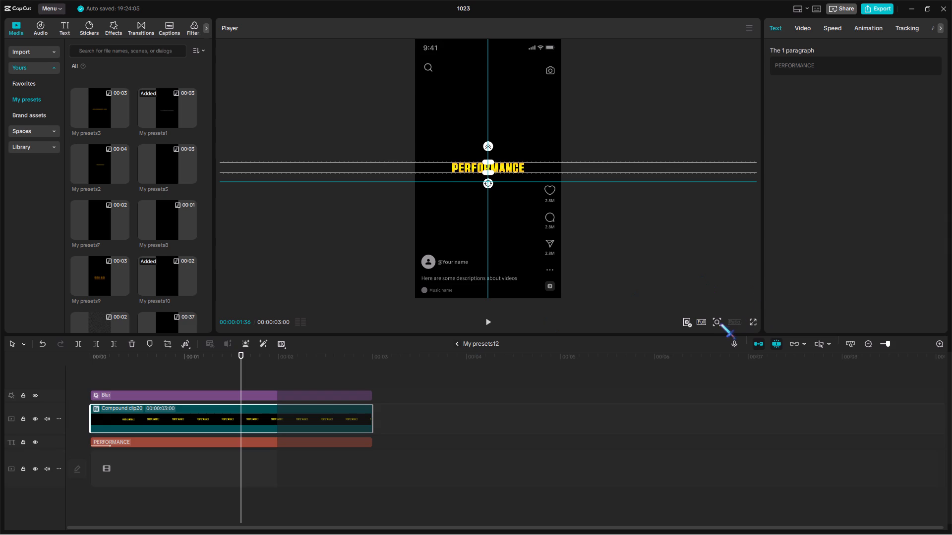
Narrow the horizontal mask band on PERFORMANCE's nested compound clip so more orange shows at the letters' edges, and return to the main timeline.
left_click(720, 323)
left_click_drag(722, 335, 737, 338)
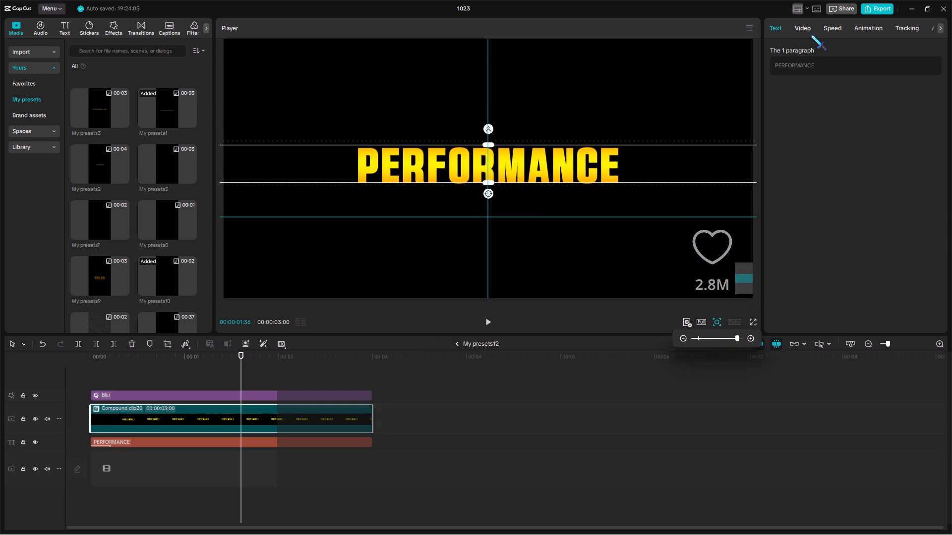
left_click(801, 25)
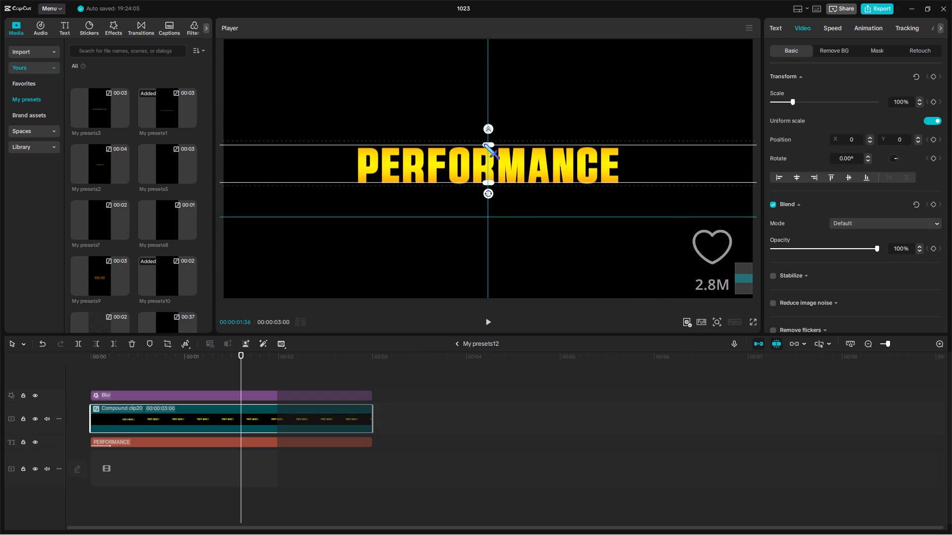
left_click_drag(484, 143, 484, 149)
left_click(527, 162)
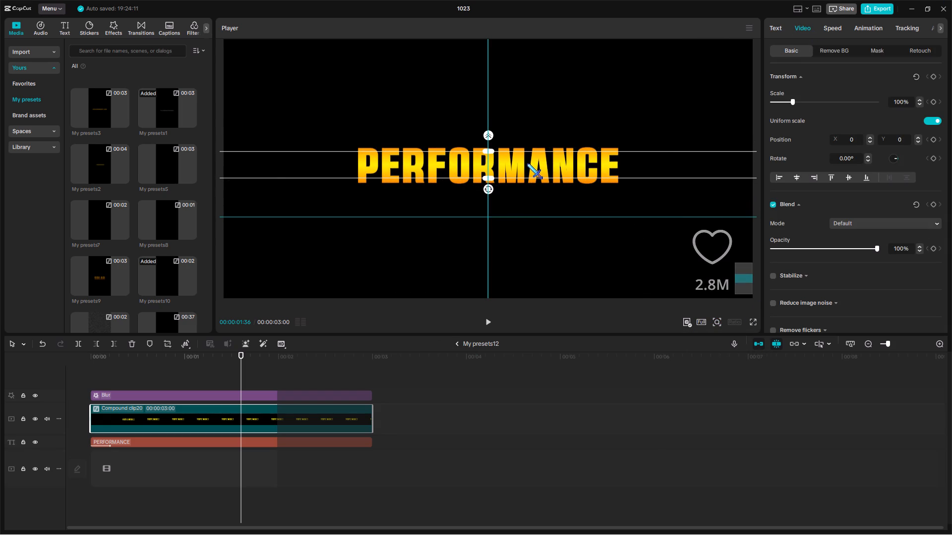
double_click(272, 375)
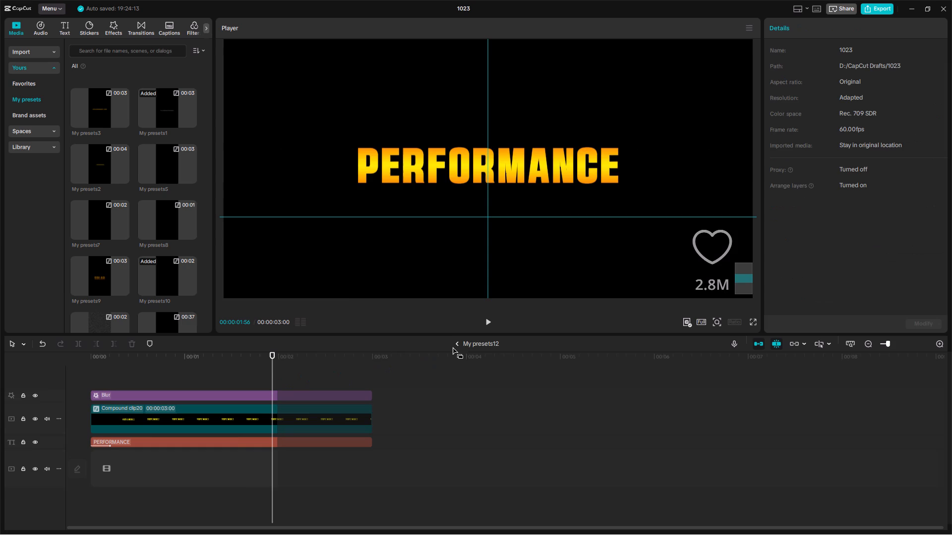
left_click(461, 340)
Narrow the mask band on SERVICE's nested compound clip evenly to match PERFORMANCE, undoing the accidental mask shift, and return to the main timeline.
left_click(359, 383)
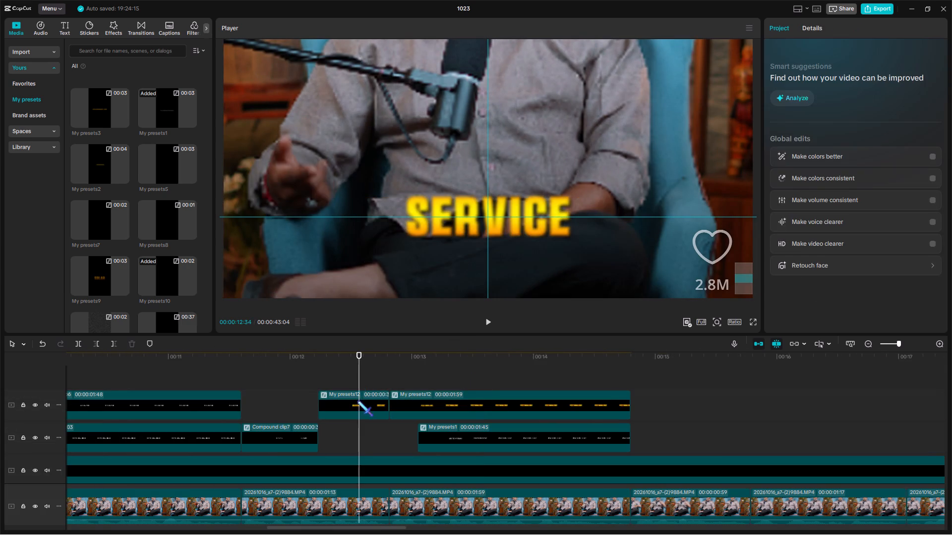
double_click(357, 401)
left_click(316, 413)
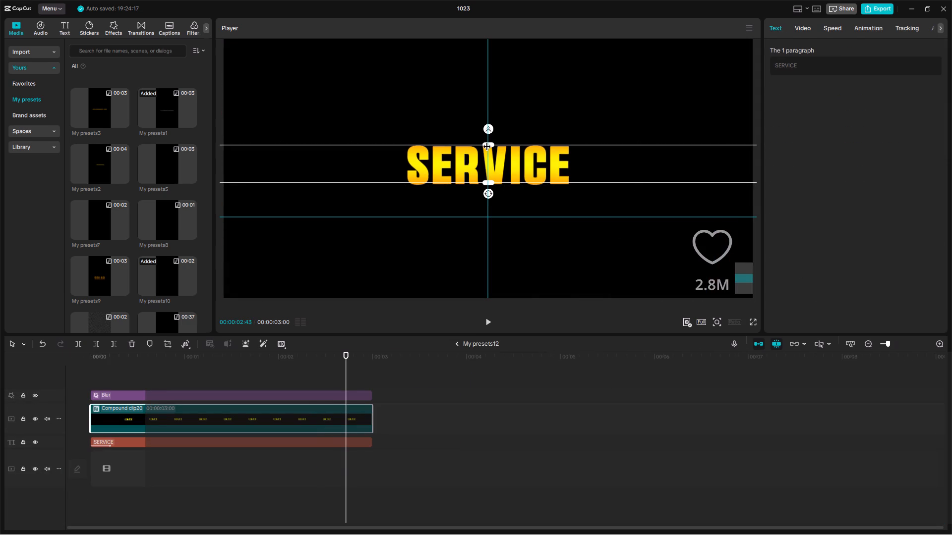
left_click(482, 146)
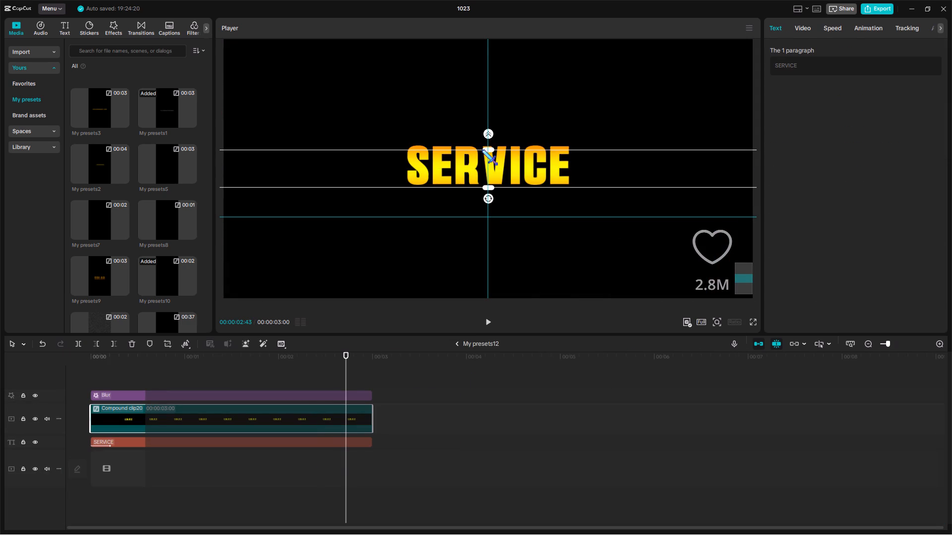
key("ctrl+z")
left_click_drag(483, 144, 483, 148)
left_click(522, 162)
left_click(466, 336)
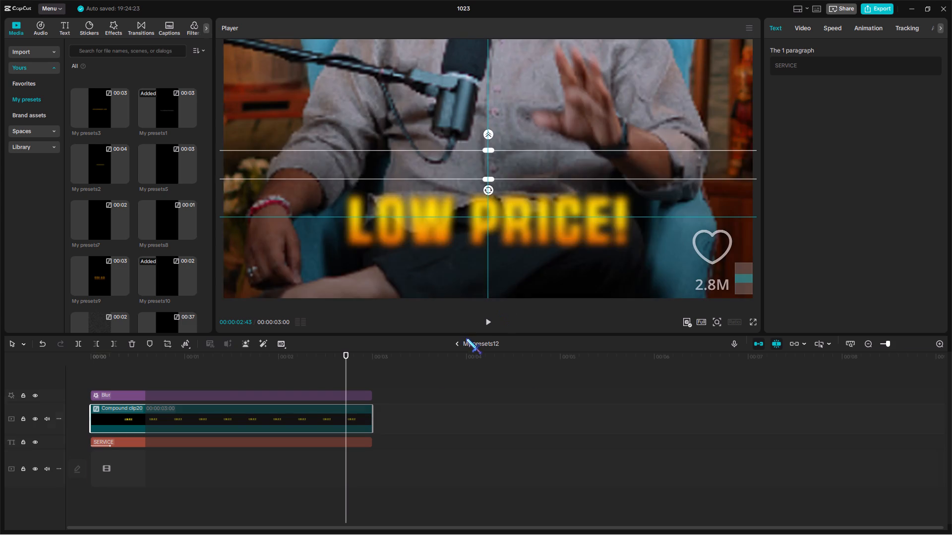
scroll(418, 370, "up", 2)
Play back the restyled captions from about 12.8 seconds in the fitted preview and compare them with the earlier captions around 4 seconds.
left_click(719, 322)
left_click(719, 338)
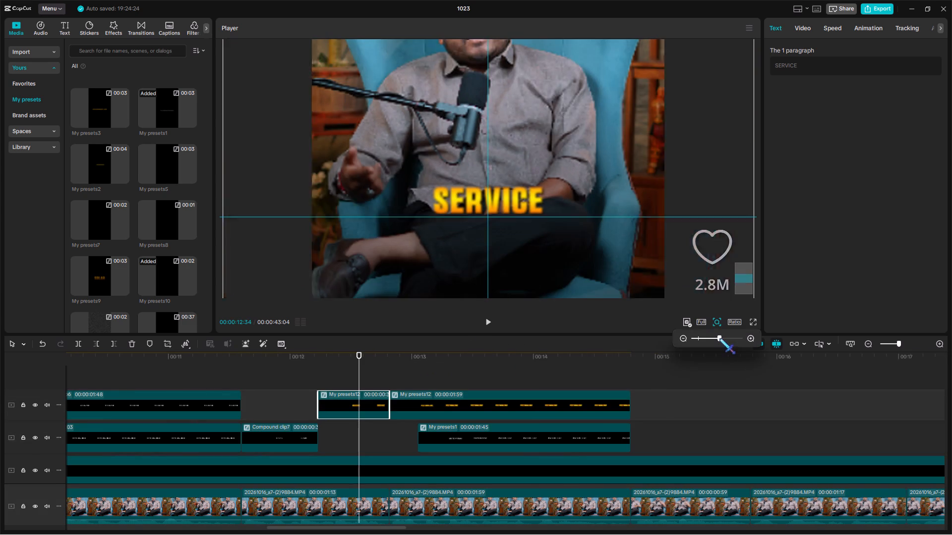
left_click_drag(716, 338, 700, 354)
scroll(478, 461, "up", 4)
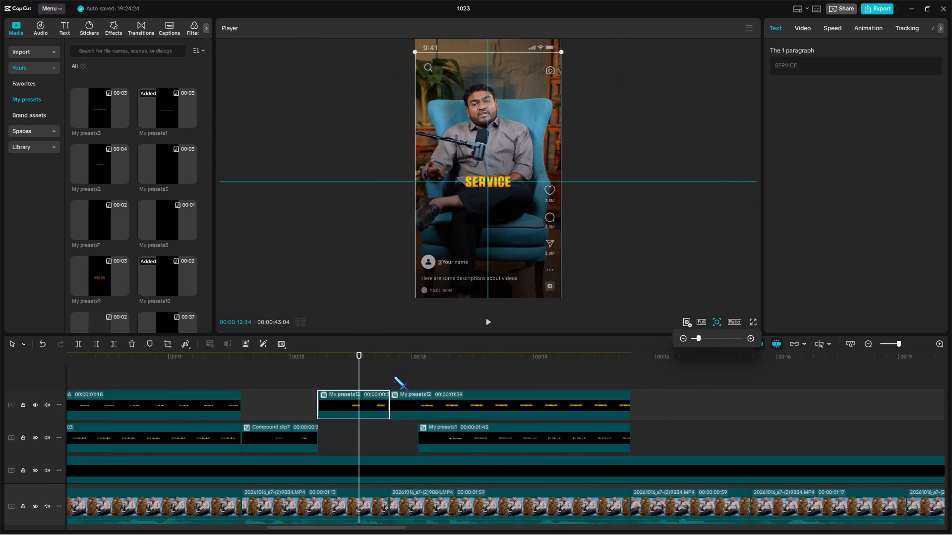
left_click(387, 374)
key("space")
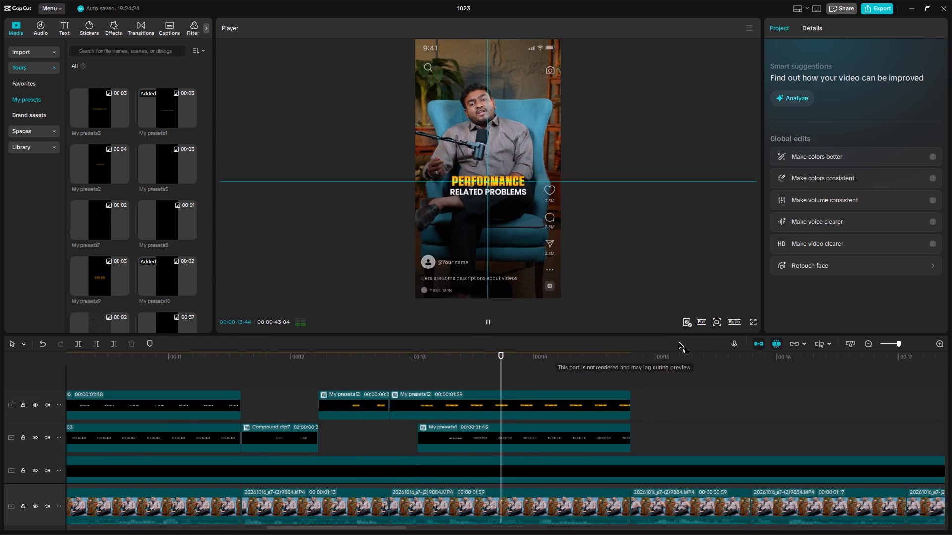
key("space")
left_click(258, 391)
left_click_drag(258, 391, 221, 411)
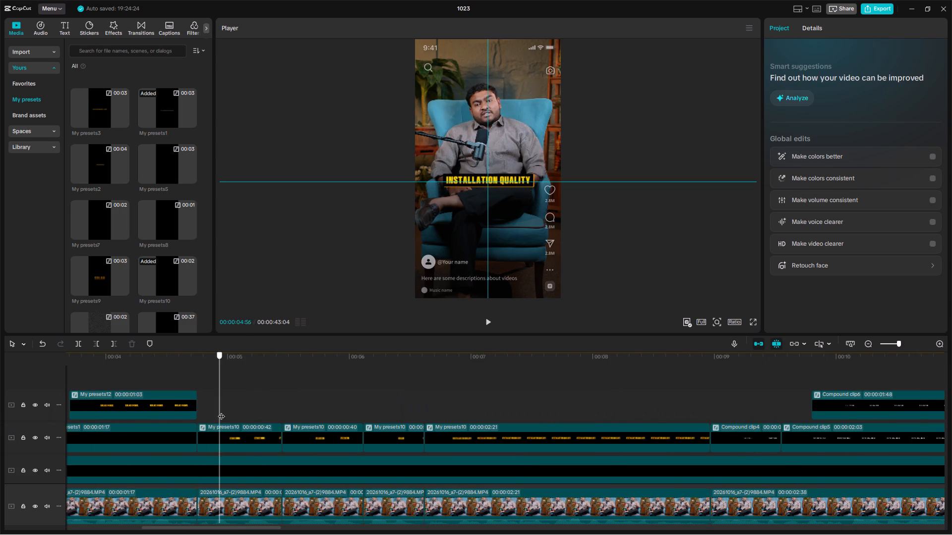
left_click_drag(221, 411, 171, 419)
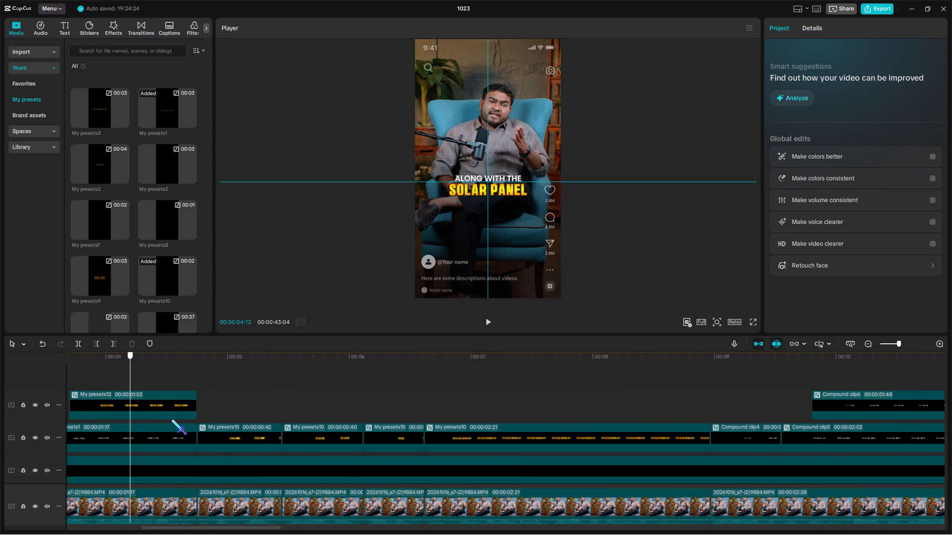
left_click_drag(171, 419, 448, 416)
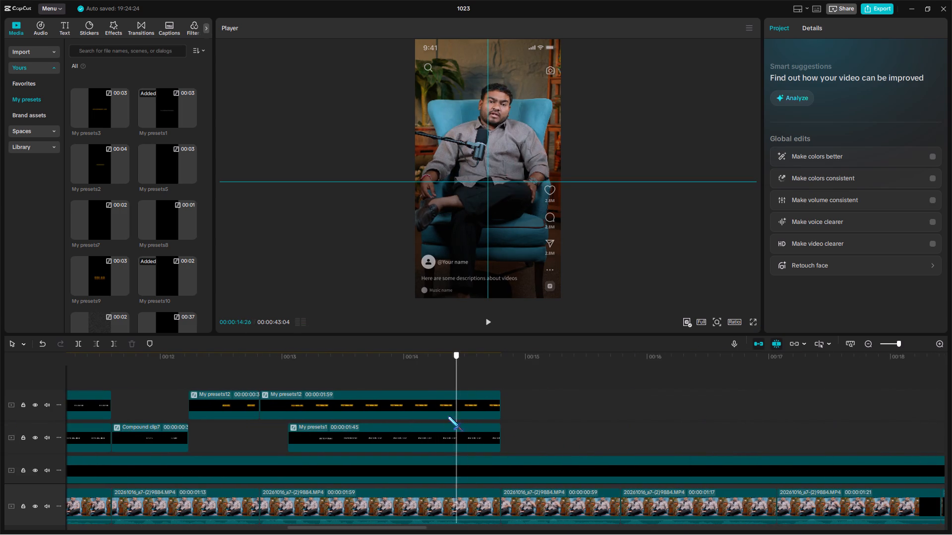
Widen the mask band on PERFORMANCE's nested compound clip slightly, and check the caption's gradient and entrance on the main timeline.
left_click_drag(448, 416, 447, 415)
left_click(717, 318)
left_click_drag(717, 332, 730, 336)
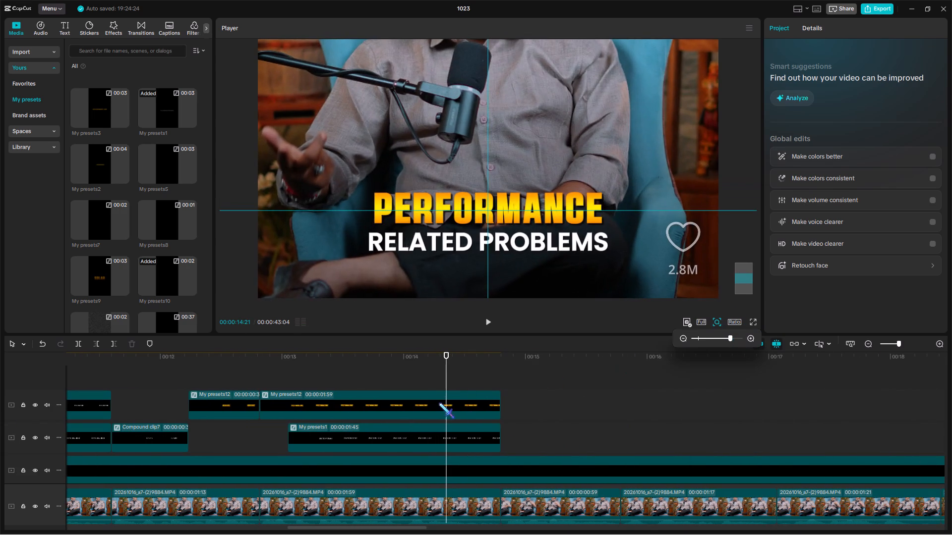
double_click(424, 407)
left_click(292, 416)
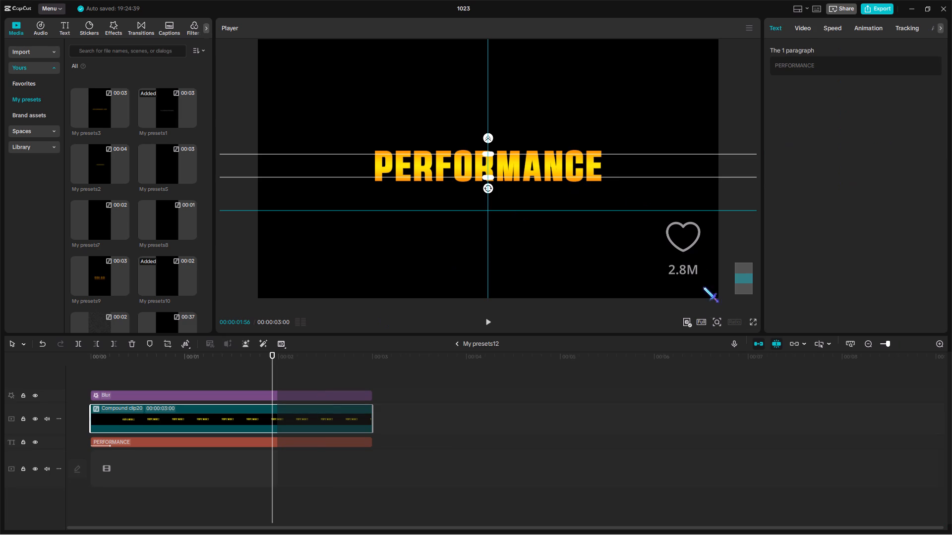
left_click(715, 324)
left_click_drag(731, 339, 760, 336)
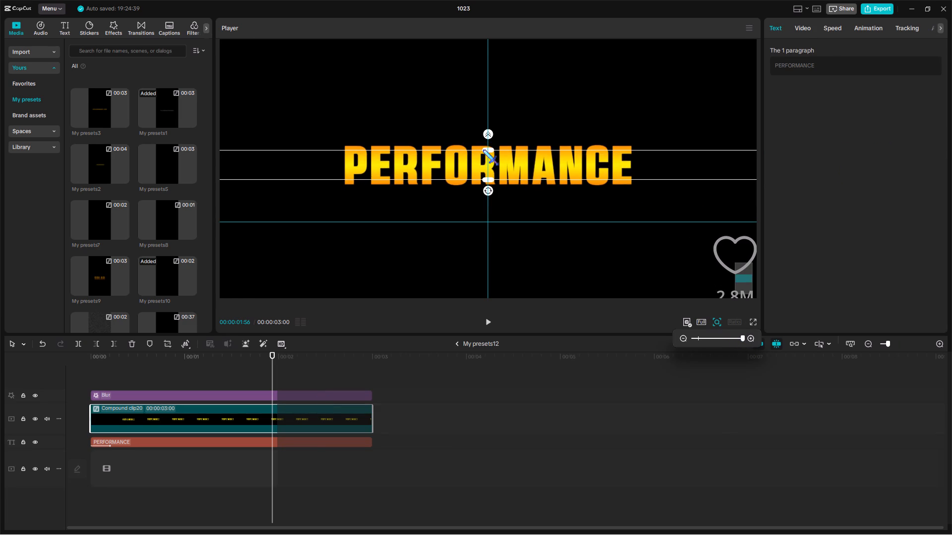
left_click(483, 150)
left_click(459, 342)
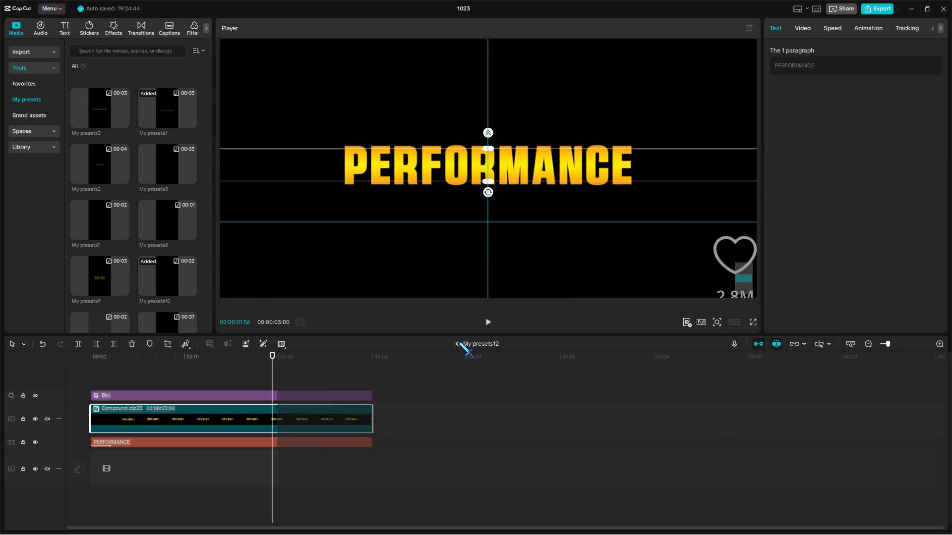
left_click(714, 320)
left_click(714, 329)
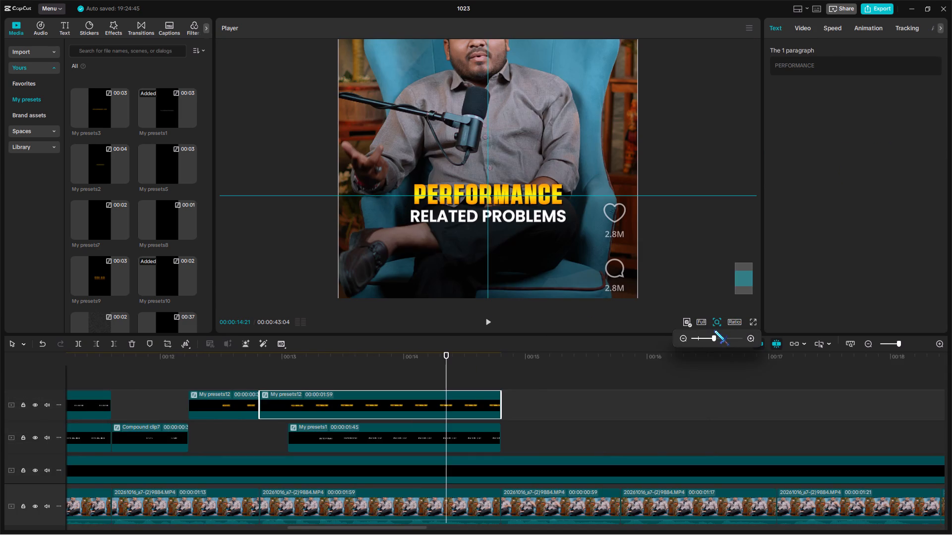
double_click(243, 376)
left_click_drag(243, 376, 350, 383)
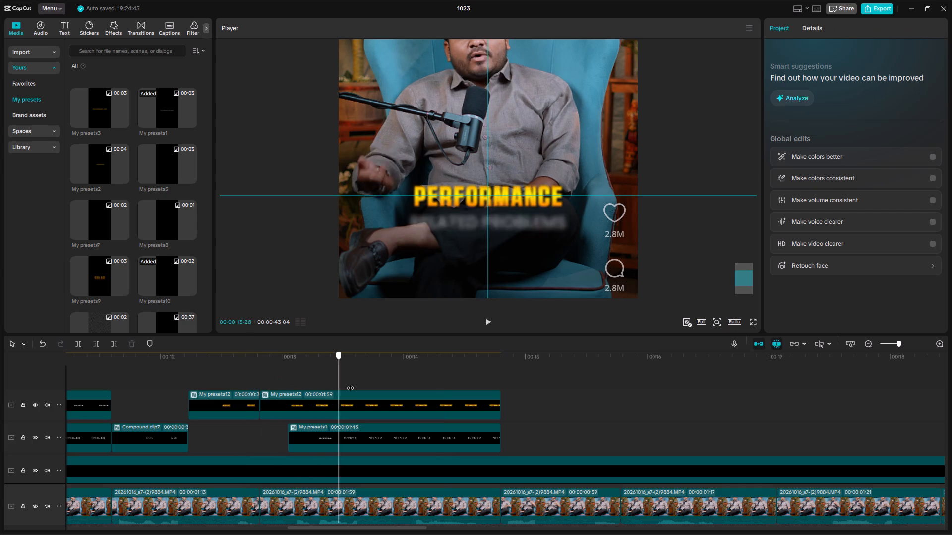
Scale down the RELATED PROBLEMS text slightly inside its compound clip so it is narrower than PERFORMANCE, and return to the main timeline.
left_click_drag(350, 383, 391, 381)
left_click(720, 322)
left_click_drag(716, 336, 709, 346)
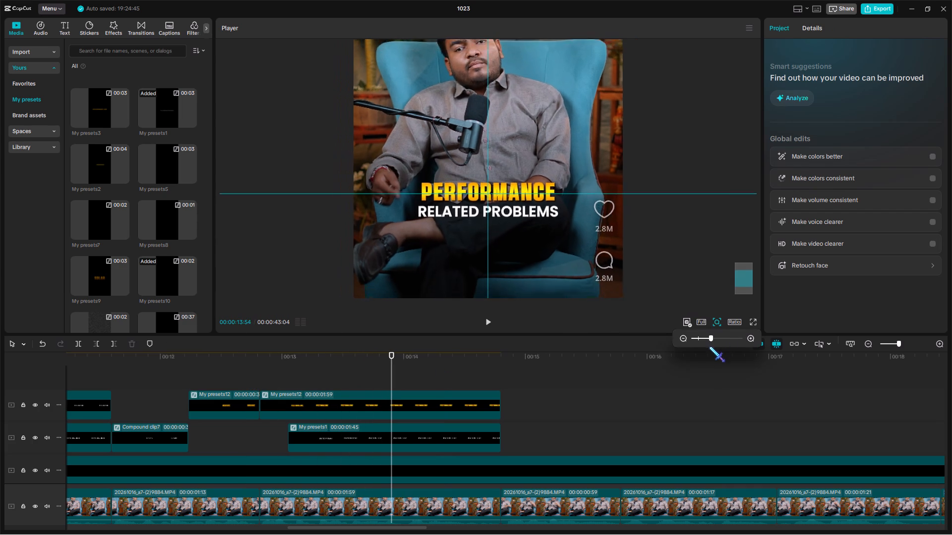
left_click_drag(709, 346, 700, 352)
double_click(383, 433)
left_click(245, 452)
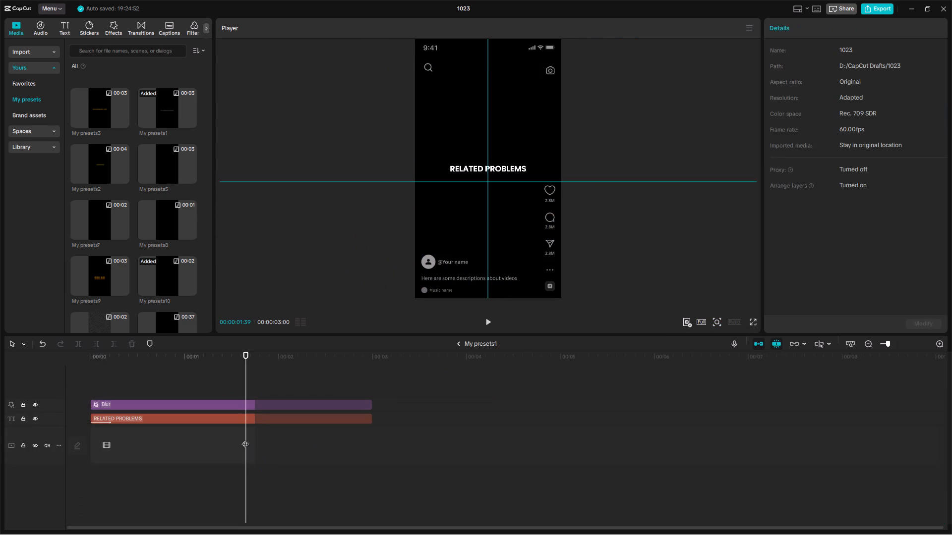
left_click(251, 416)
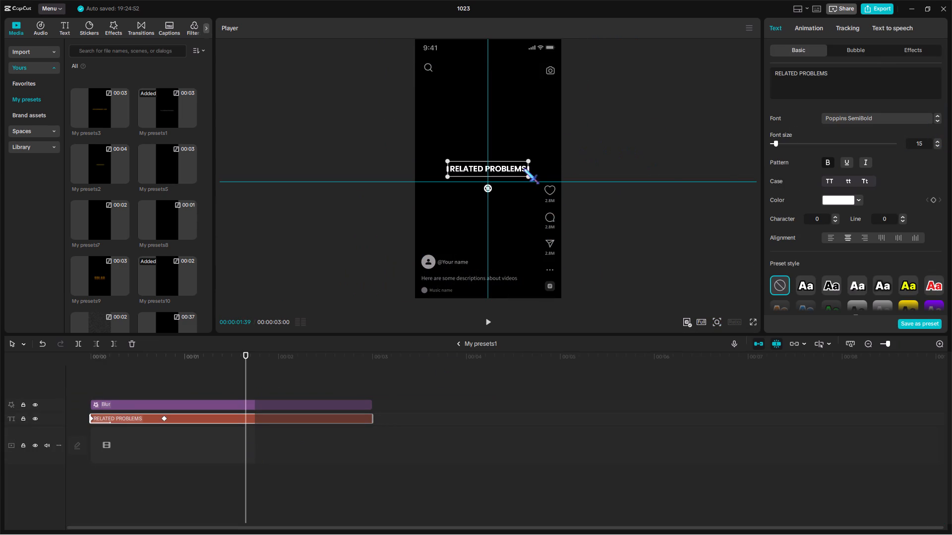
left_click_drag(527, 159, 520, 165)
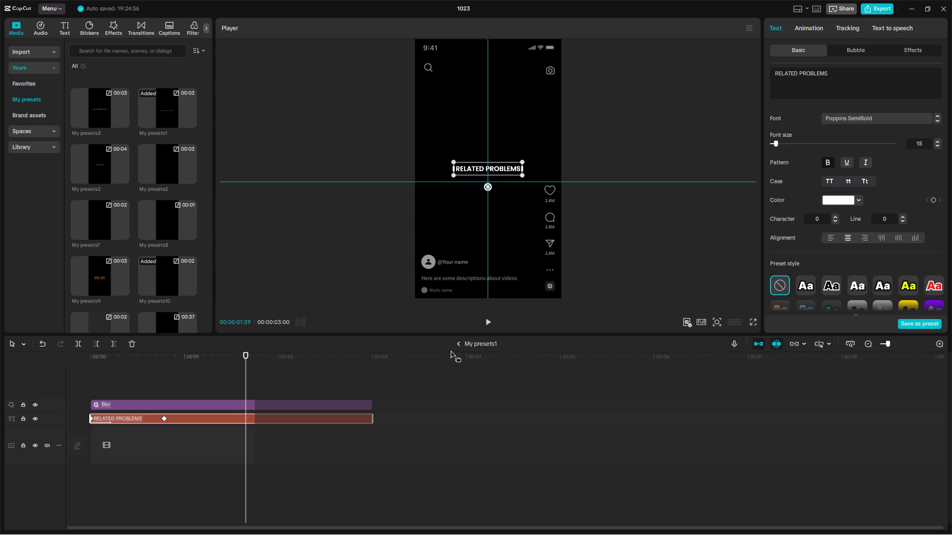
left_click(461, 344)
Nudge the RELATED PROBLEMS caption up closer beneath PERFORMANCE, and play back the pair from about 12.8 seconds.
left_click(716, 321)
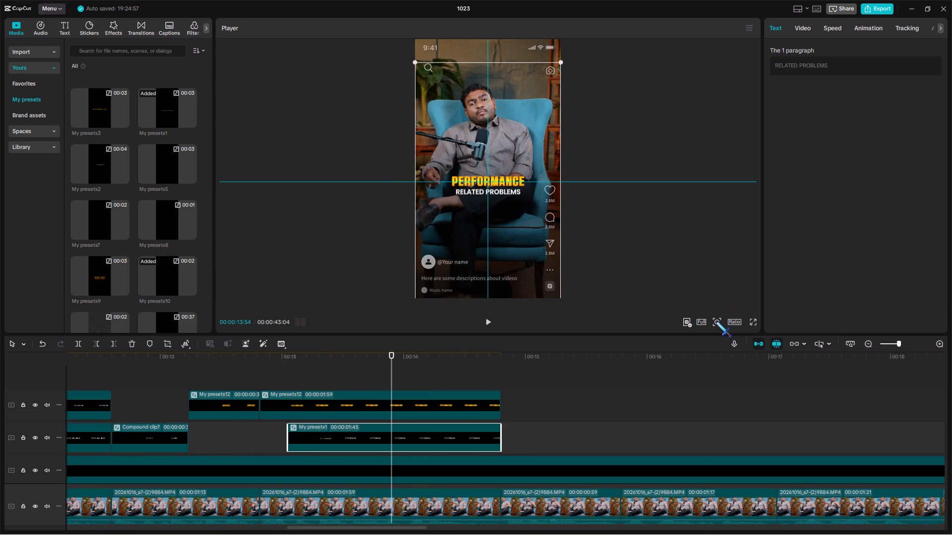
left_click(715, 331)
left_click(534, 221)
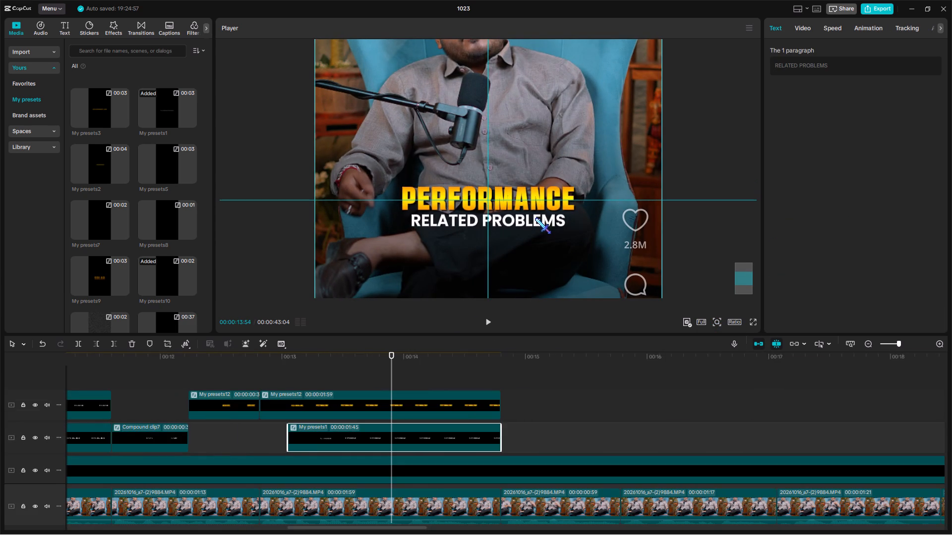
scroll(366, 408, "up", 5)
double_click(258, 378)
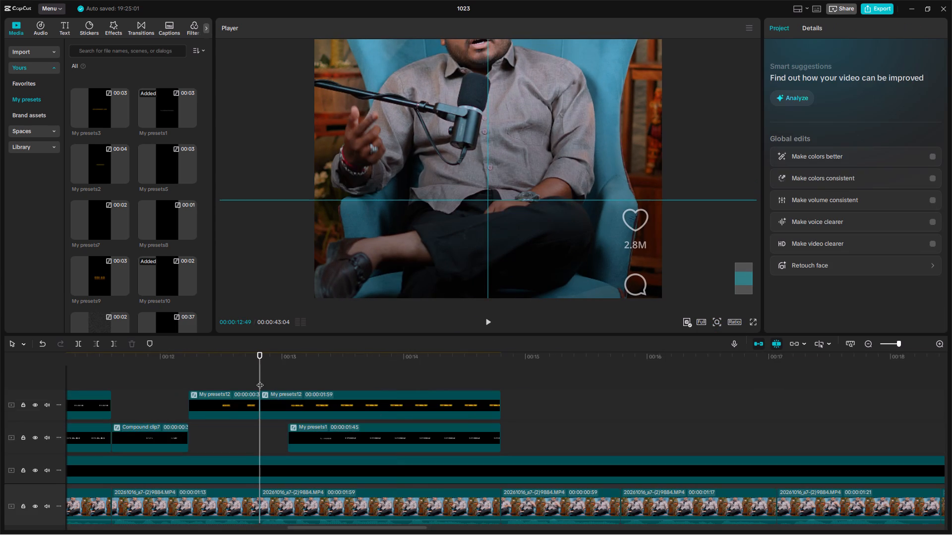
key("space")
left_click(723, 322)
left_click_drag(717, 337, 702, 358)
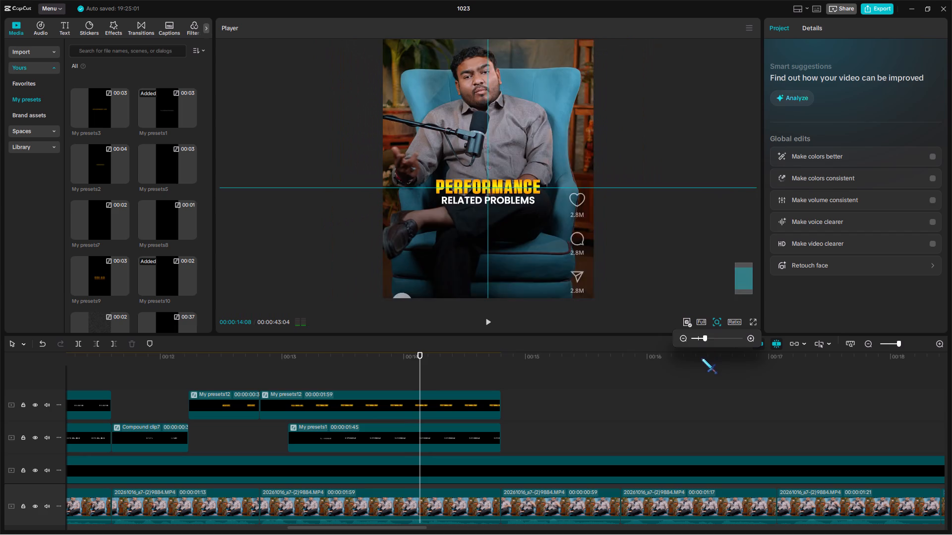
left_click_drag(702, 358, 699, 360)
scroll(352, 411, "up", 2)
left_click(261, 375)
key("space")
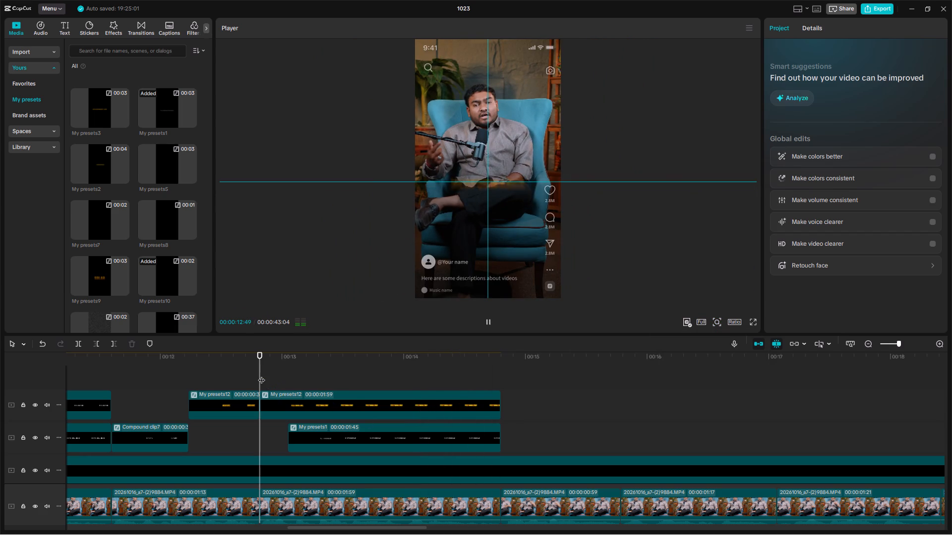
key("space")
Shift the RELATED PROBLEMS clip slightly later, trim its end to PERFORMANCE's end at 14:48, and play back both captions.
left_click_drag(417, 436, 421, 435)
left_click_drag(502, 351, 502, 360)
left_click(502, 360)
key("w")
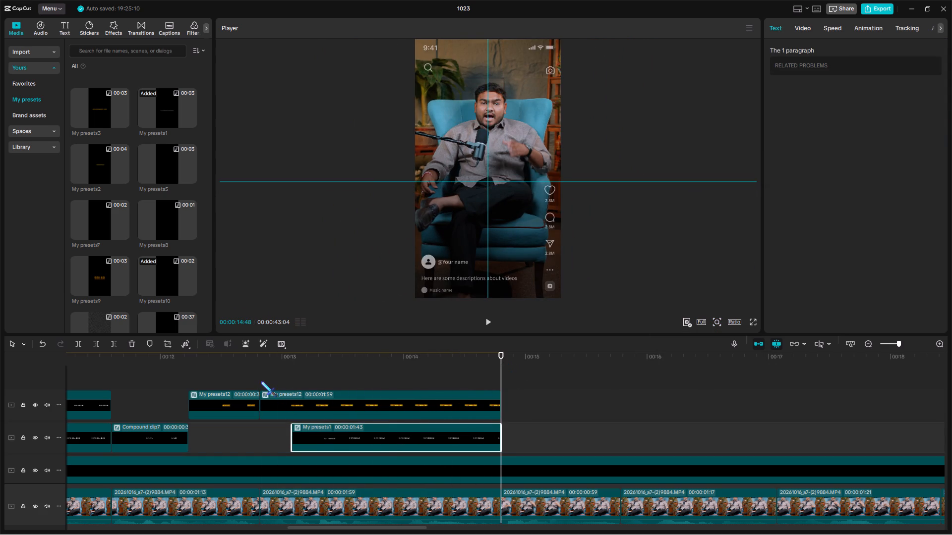
left_click(261, 381)
key("space")
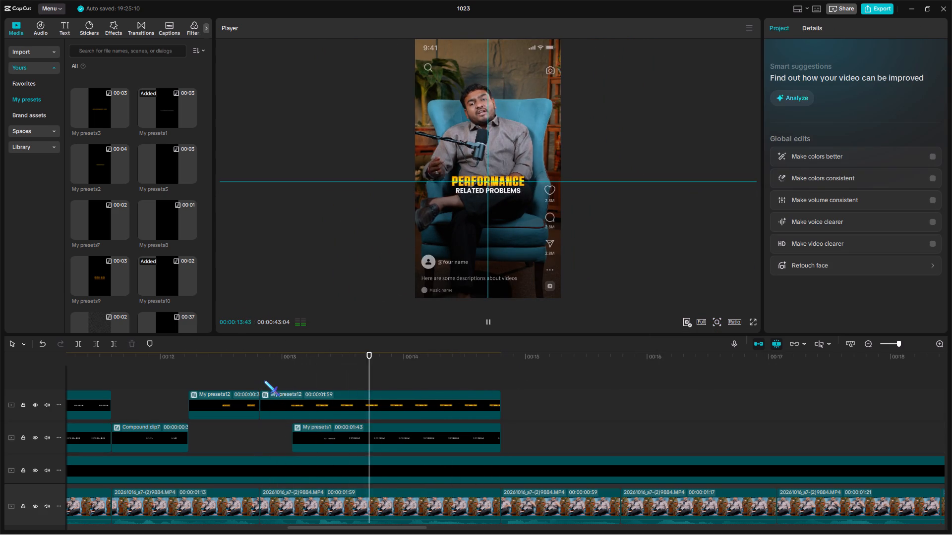
key("space")
Fine-tune the vertical gap between RELATED PROBLEMS and PERFORMANCE using full-screen and enlarged previews, and replay them in the fitted preview.
left_click(463, 431)
left_click(517, 227)
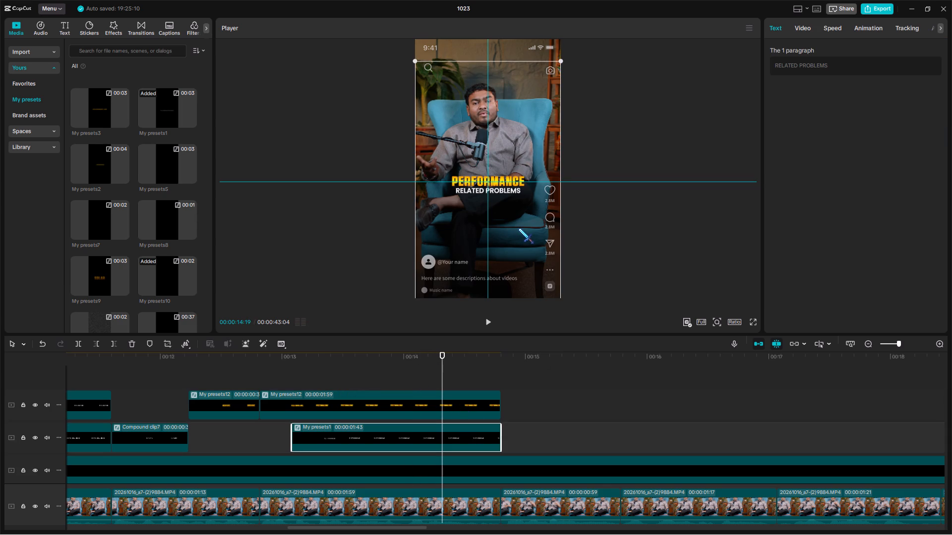
left_click(510, 206)
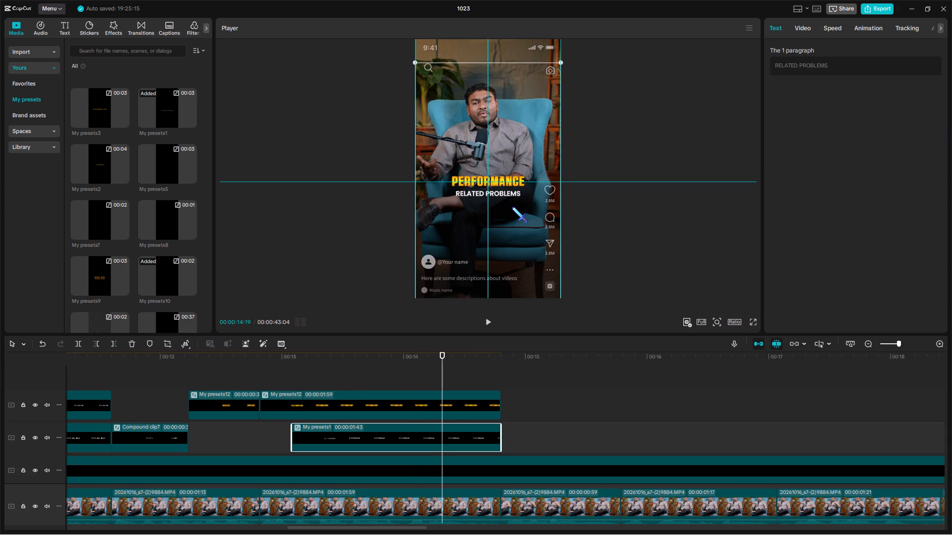
left_click(752, 321)
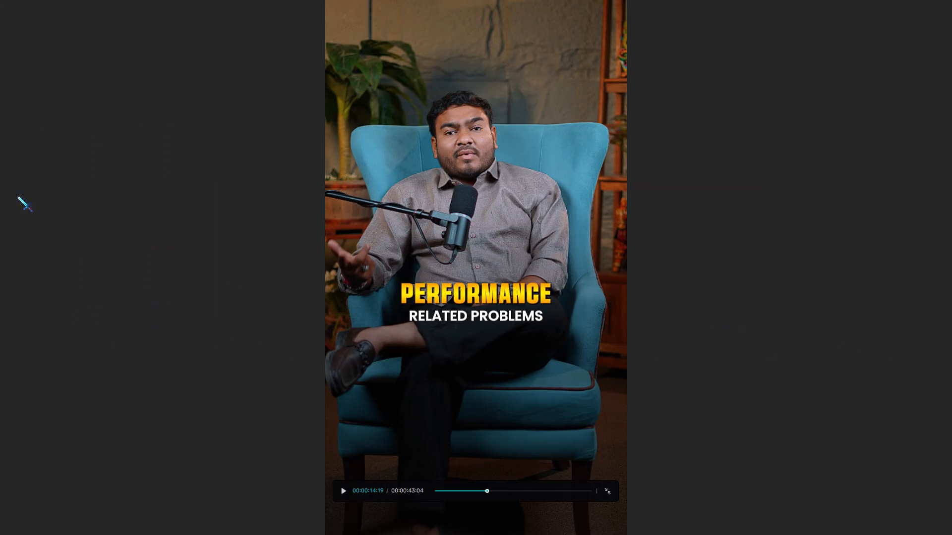
key("Escape")
left_click(719, 321)
left_click_drag(728, 335, 734, 335)
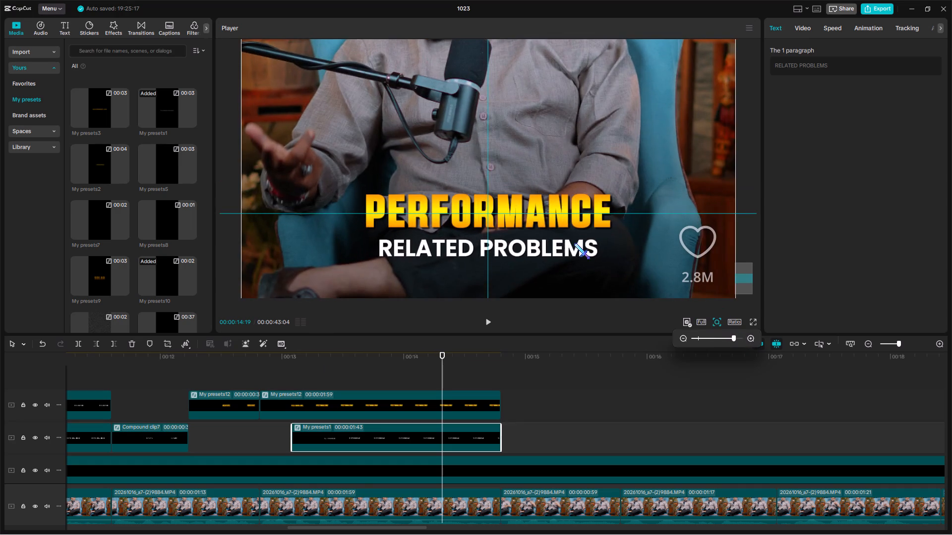
left_click(574, 244)
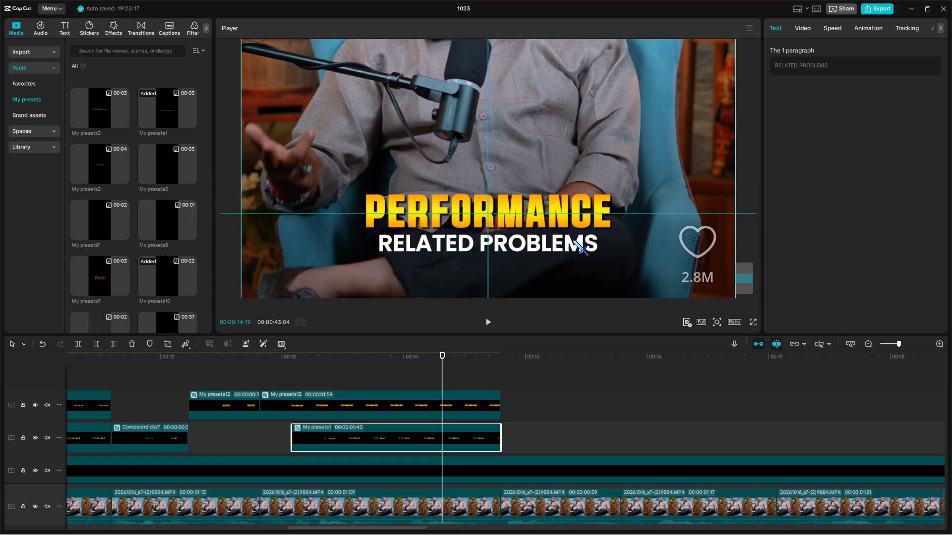
left_click(718, 322)
left_click(719, 336)
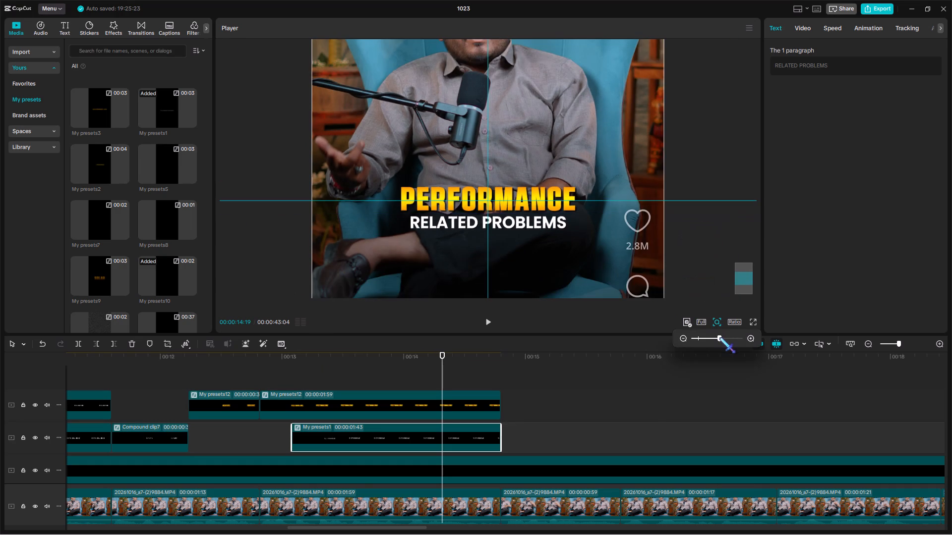
left_click_drag(716, 339, 700, 357)
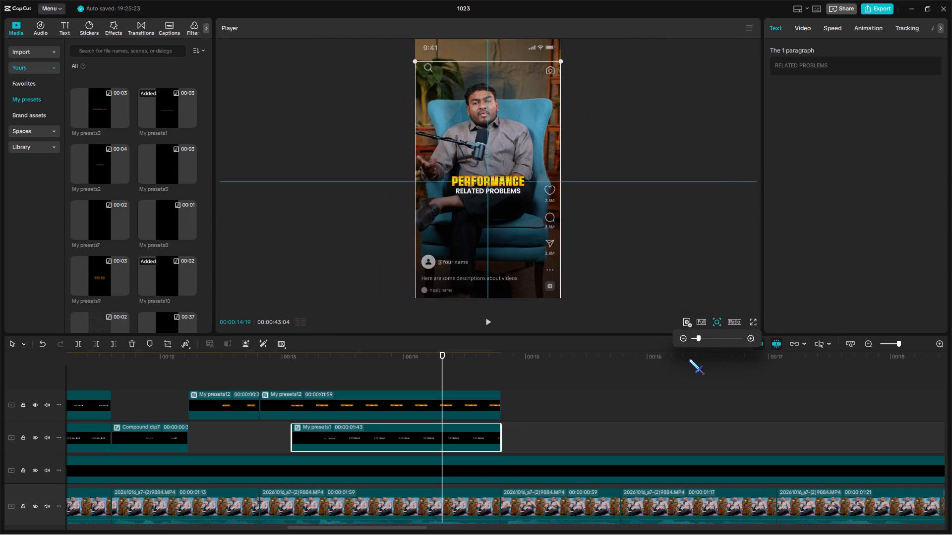
scroll(484, 467, "up", 6)
left_click(261, 378)
key("space")
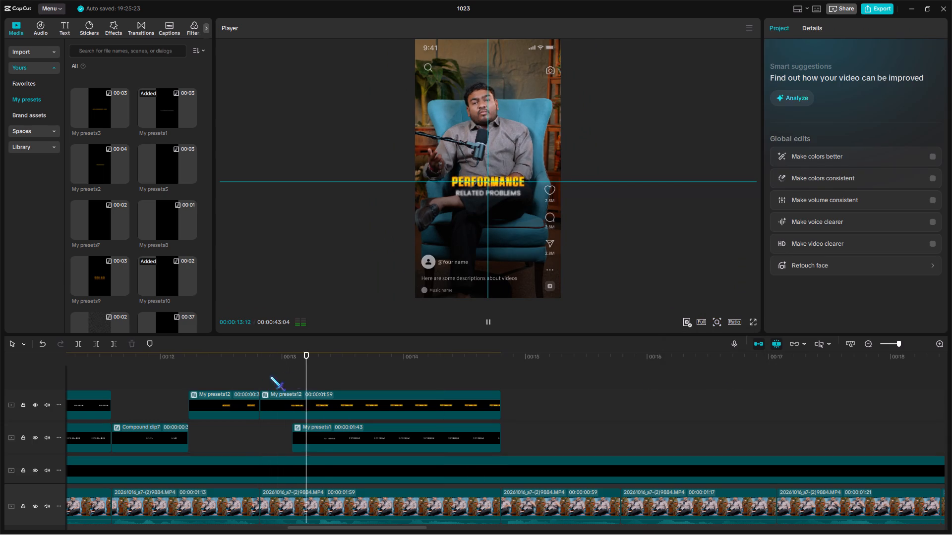
Paste a copy of the SERVICE caption clip at 14:48 and extend it to the end of the video clip below.
left_click(895, 345)
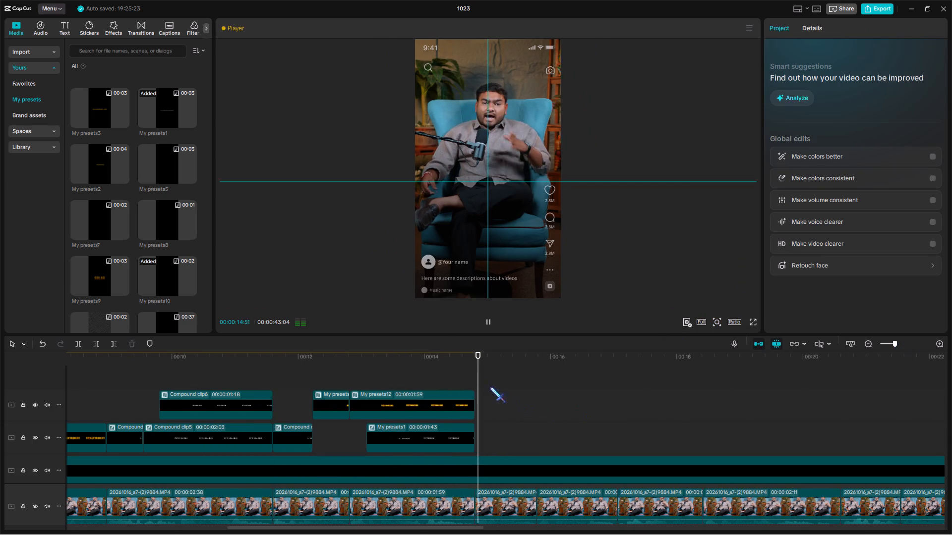
left_click(349, 382)
left_click(338, 397)
key("ctrl+c")
left_click(471, 362, "ctrl")
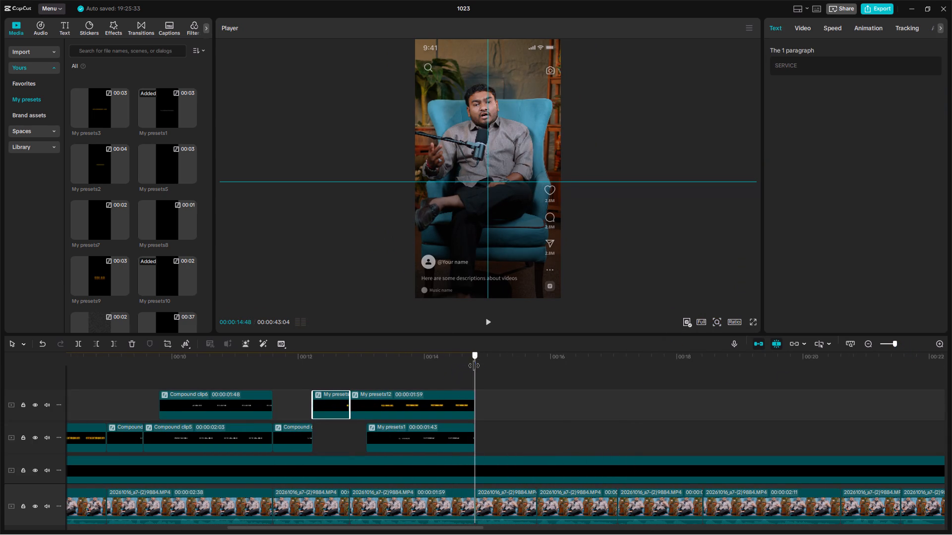
key("ctrl+v")
key("space")
key("space")
left_click_drag(513, 398, 519, 407)
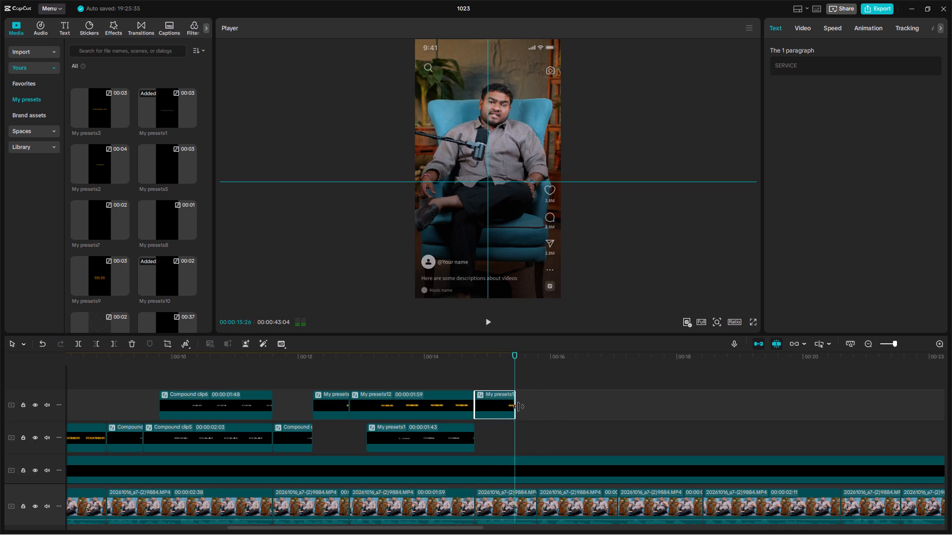
left_click_drag(519, 407, 536, 428)
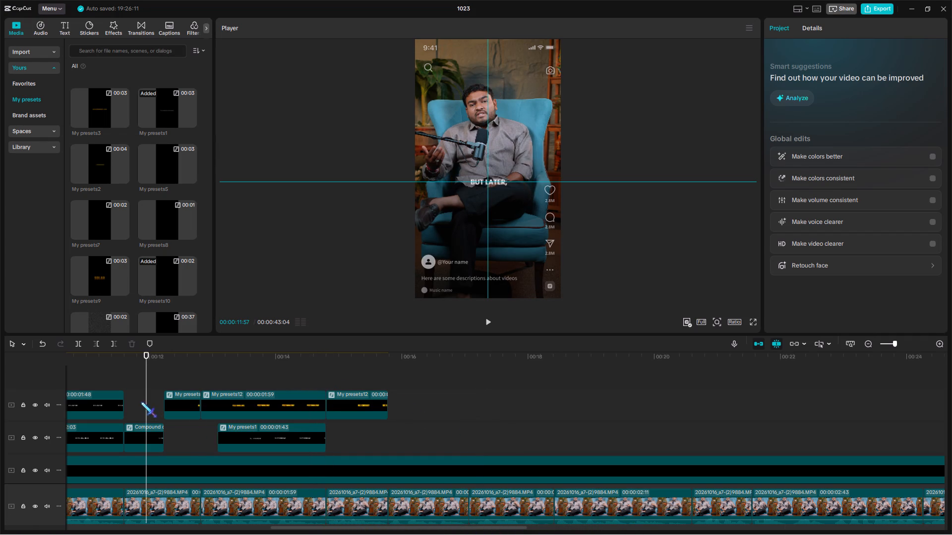
left_click(147, 436)
key("ctrl+c")
double_click(387, 367)
key("ctrl+v")
key("space")
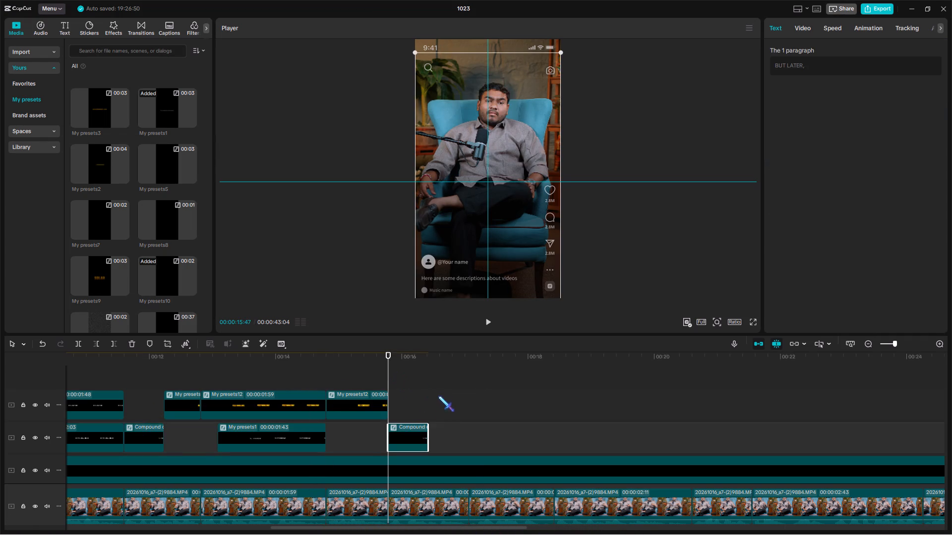
left_click_drag(430, 432, 466, 400)
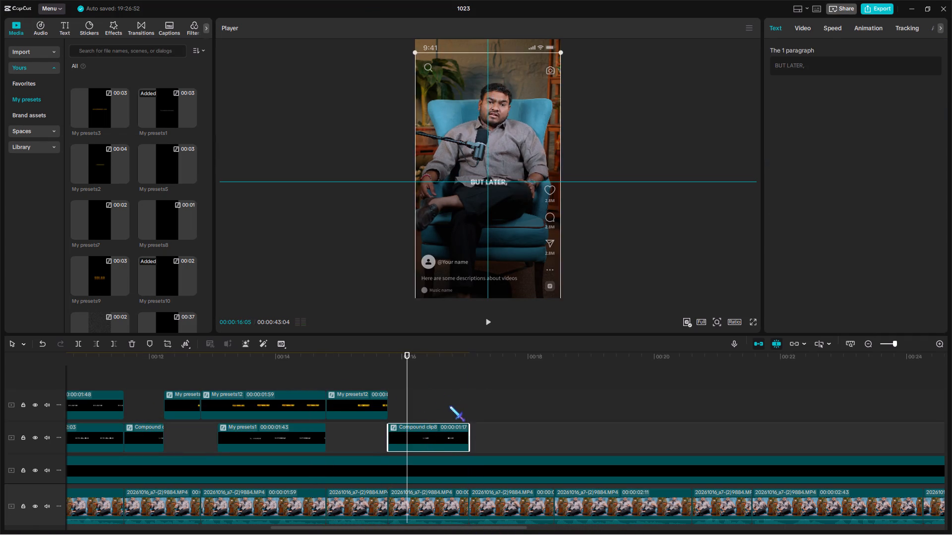
Trim the ends of the video clip starting at 15:47 and the pasted caption above it to 17:01.
left_click(446, 406)
key("space")
left_click(900, 341)
scroll(639, 411, "down", 15)
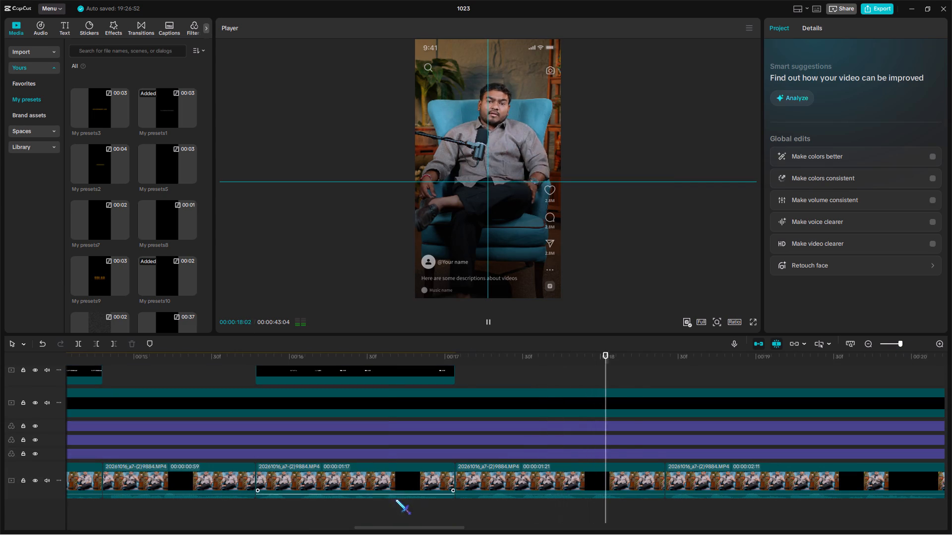
left_click(387, 502)
left_click(394, 503)
key("space")
double_click(447, 504)
key("w")
scroll(447, 504, "up", 6)
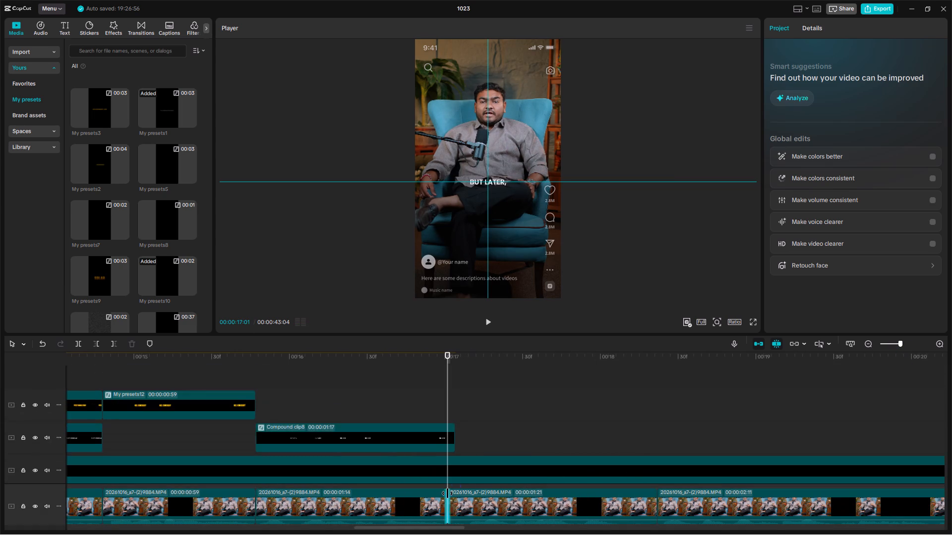
left_click(442, 449)
key("w")
Replace BUT LATER, in the pasted caption with WE DON'T JUST GIVE CUSTOMERS, moving CUSTOMERS onto a second line, and play it back.
left_click(405, 411)
left_click(405, 428)
left_click_drag(819, 63, 774, 58, "ctrl")
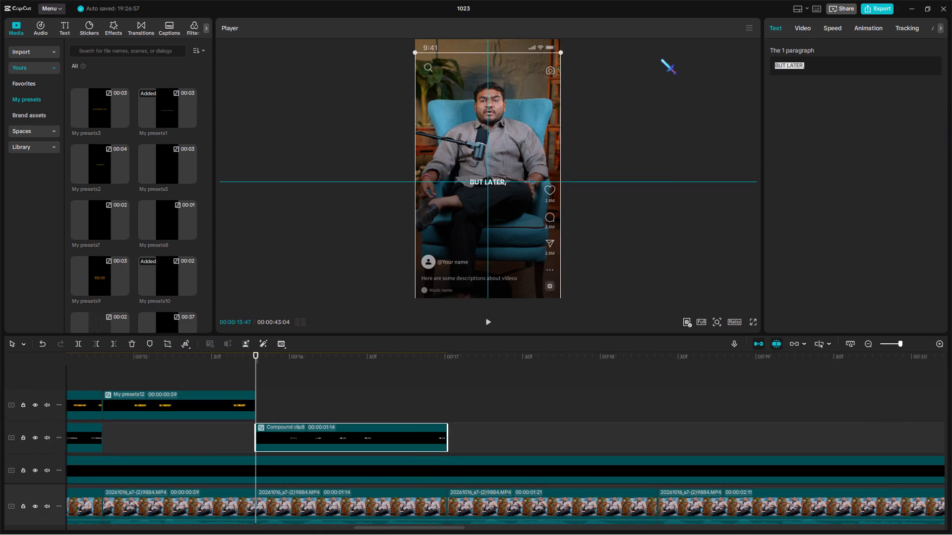
key("ctrl+v")
left_click(257, 378)
key("space")
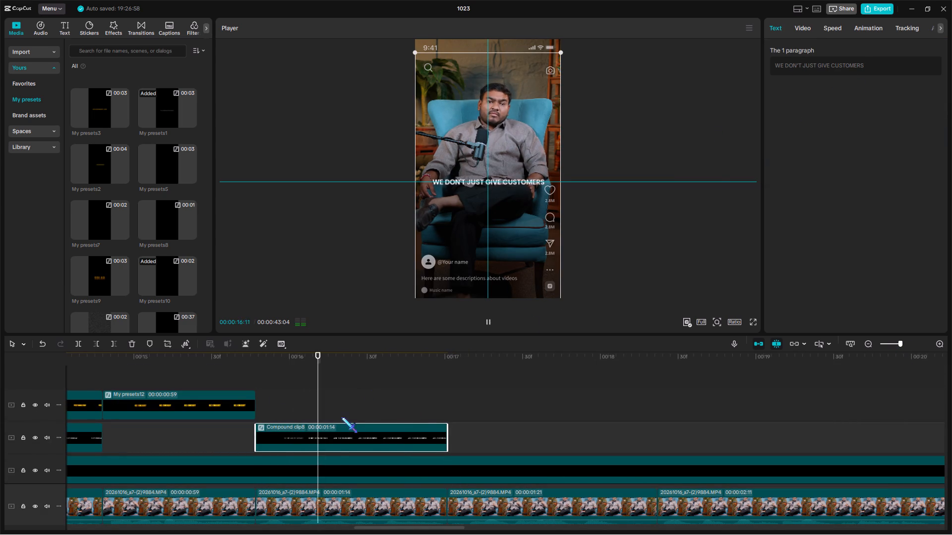
key("space")
left_click(832, 67)
key("BackSpace")
key("Return")
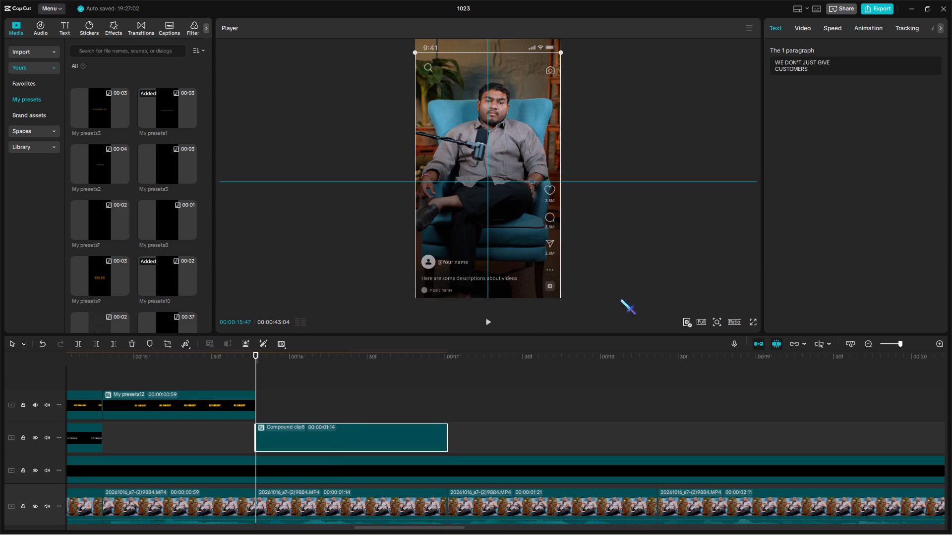
left_click(258, 375)
key("space")
key("space")
Set the line spacing of the caption's nested WE DON'T JUST GIVE CUSTOMERS text to -6, and check it on the main timeline.
double_click(328, 428)
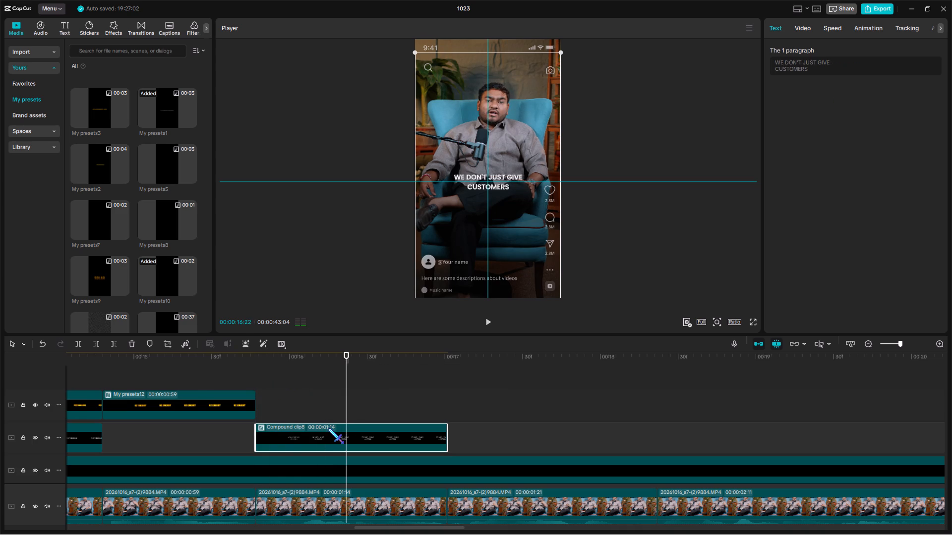
left_click(294, 444)
left_click(297, 417)
left_click(717, 322)
left_click_drag(722, 339, 724, 339)
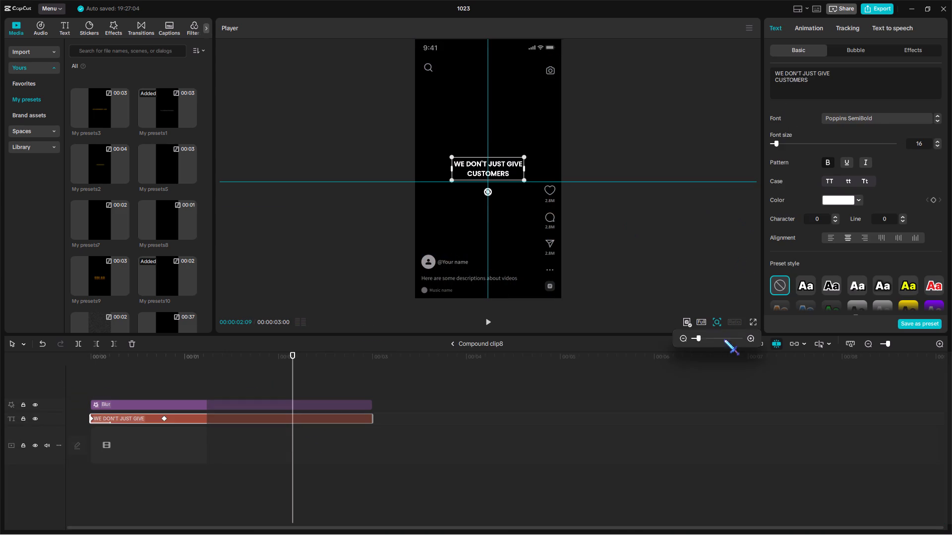
left_click_drag(724, 339, 731, 338)
triple_click(902, 221)
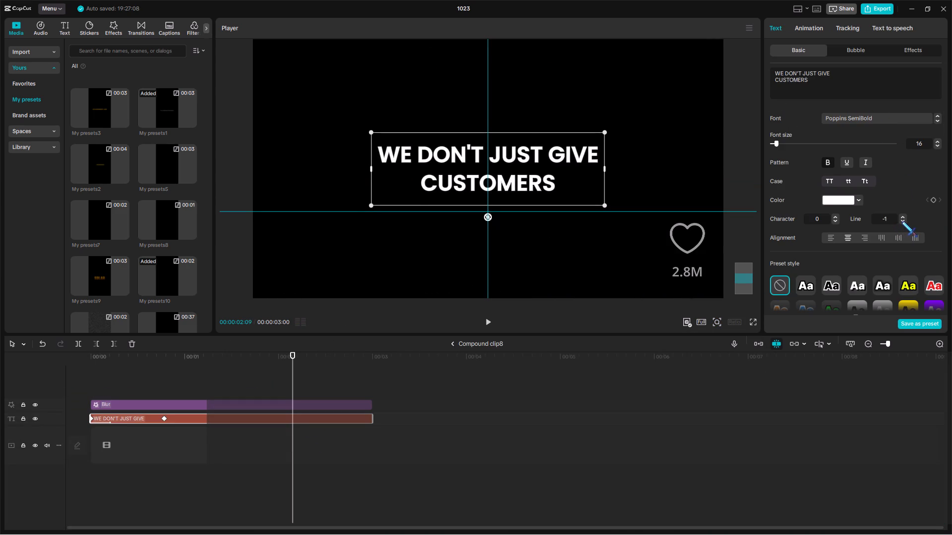
triple_click(902, 221)
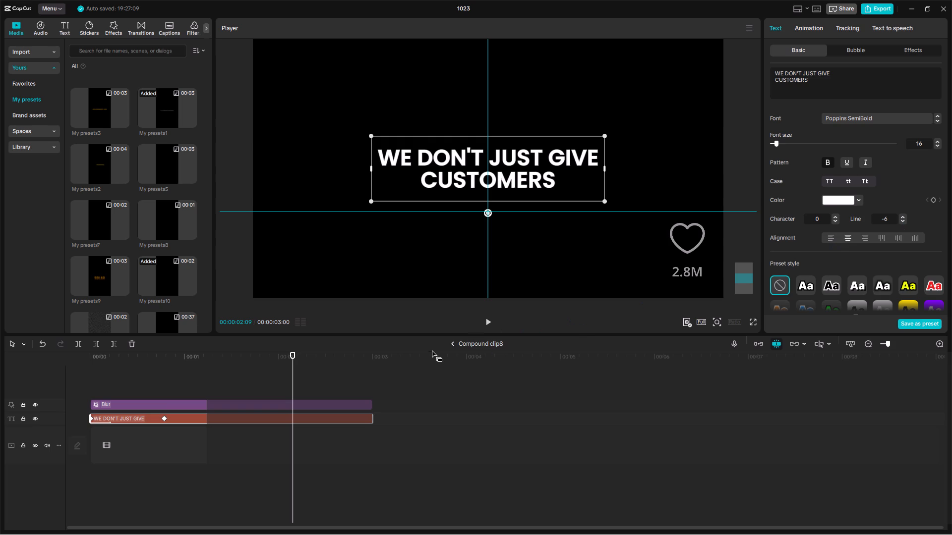
left_click(452, 342)
left_click(718, 323)
double_click(716, 339)
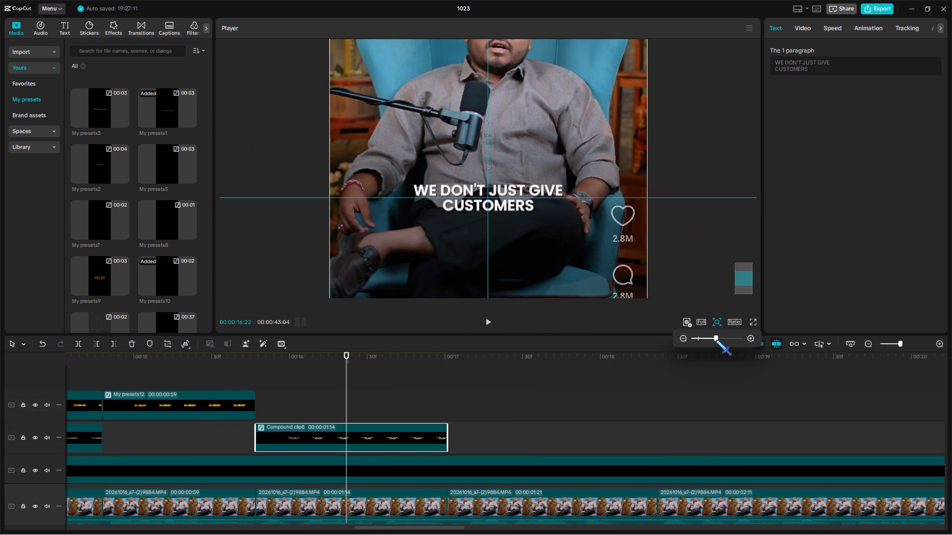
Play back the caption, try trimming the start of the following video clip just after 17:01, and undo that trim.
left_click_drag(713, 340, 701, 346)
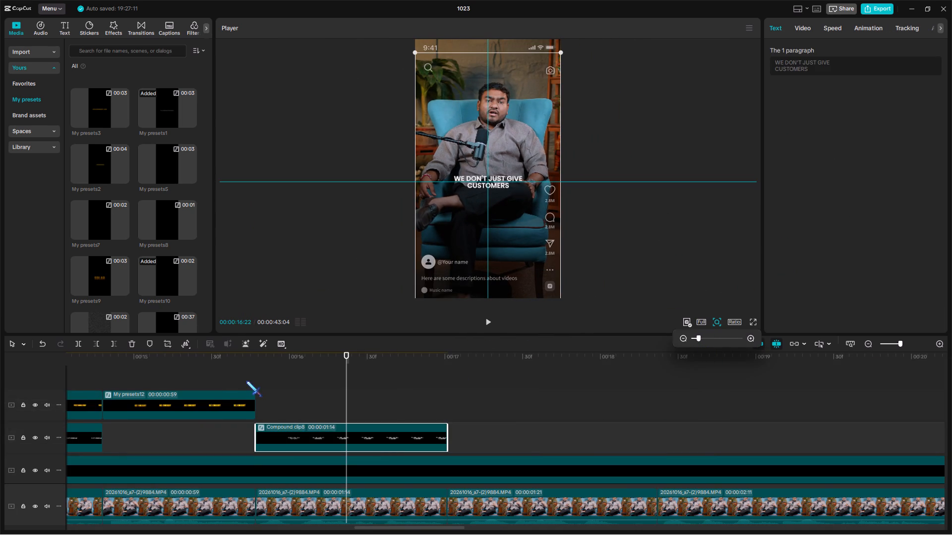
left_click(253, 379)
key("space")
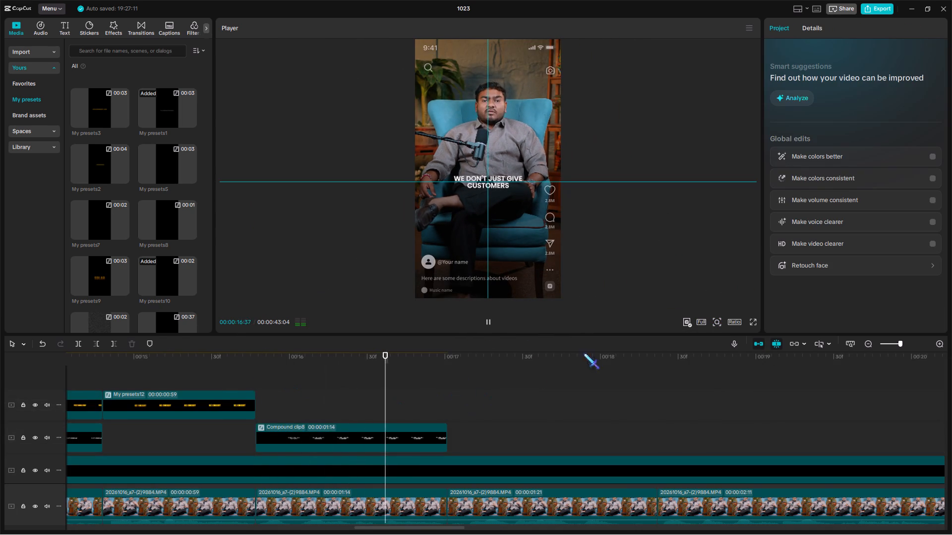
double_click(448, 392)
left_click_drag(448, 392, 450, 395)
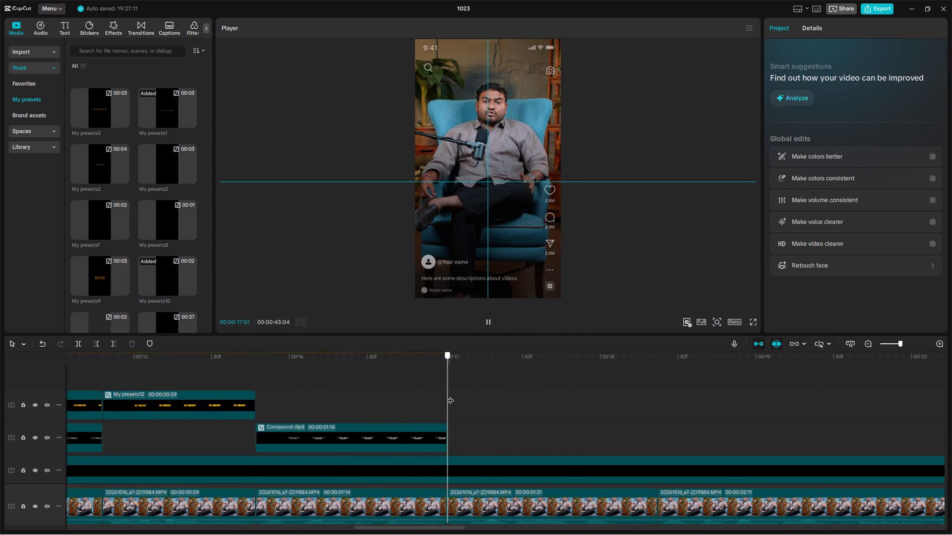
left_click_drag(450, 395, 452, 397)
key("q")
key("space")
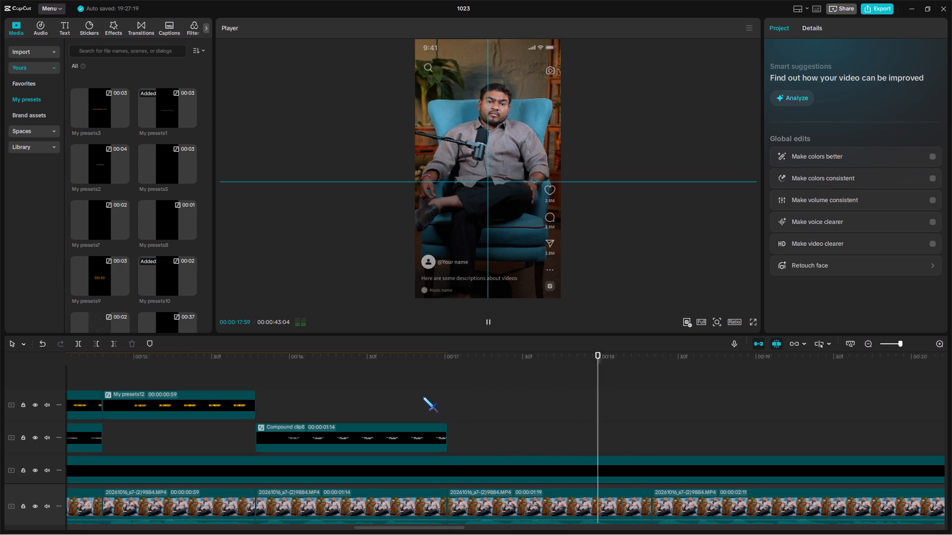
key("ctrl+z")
Trim the ends of the video clip starting at 15:47 and the WE DON'T JUST GIVE CUSTOMERS caption above it to 16:59.
left_click(326, 397)
key("space")
scroll(425, 421, "down", 10)
double_click(445, 503)
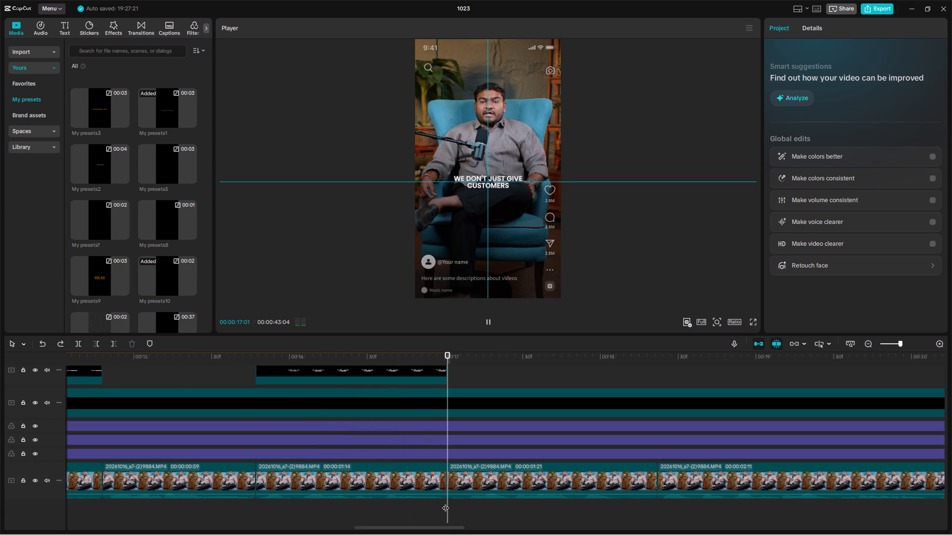
key("Left")
key("Left")
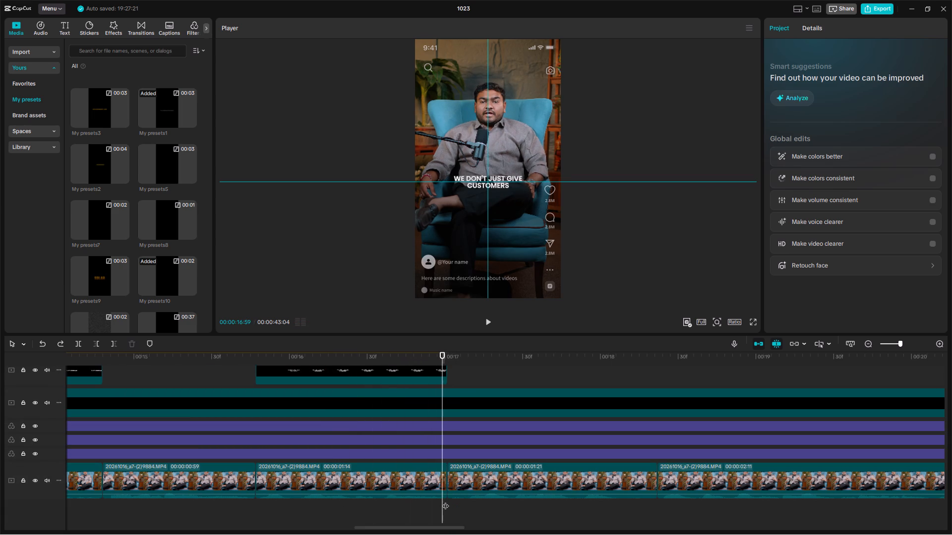
scroll(443, 499, "up", 1)
key("w")
scroll(441, 493, "up", 4)
left_click(421, 428)
key("w")
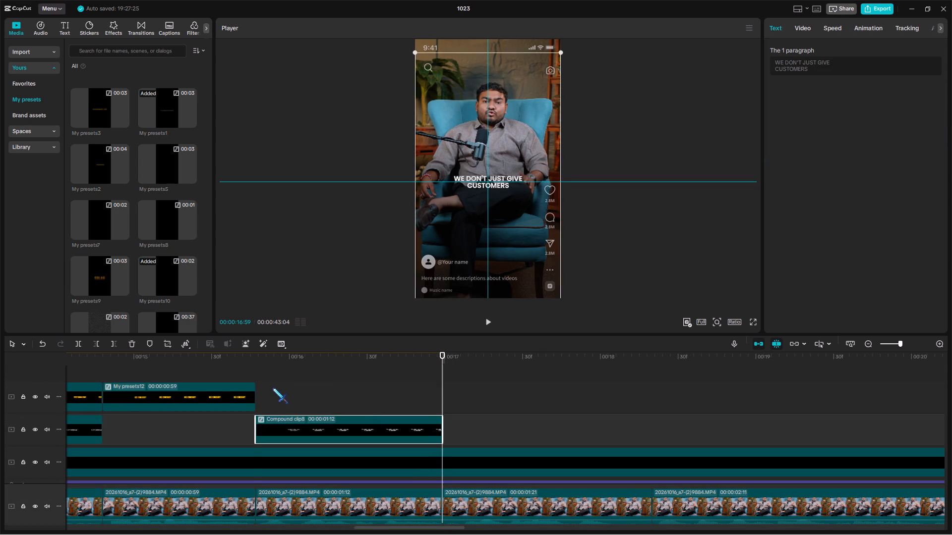
Play back the trimmed WE DON'T JUST GIVE CUSTOMERS caption and listen to the speech that follows it.
left_click(252, 366)
key("space")
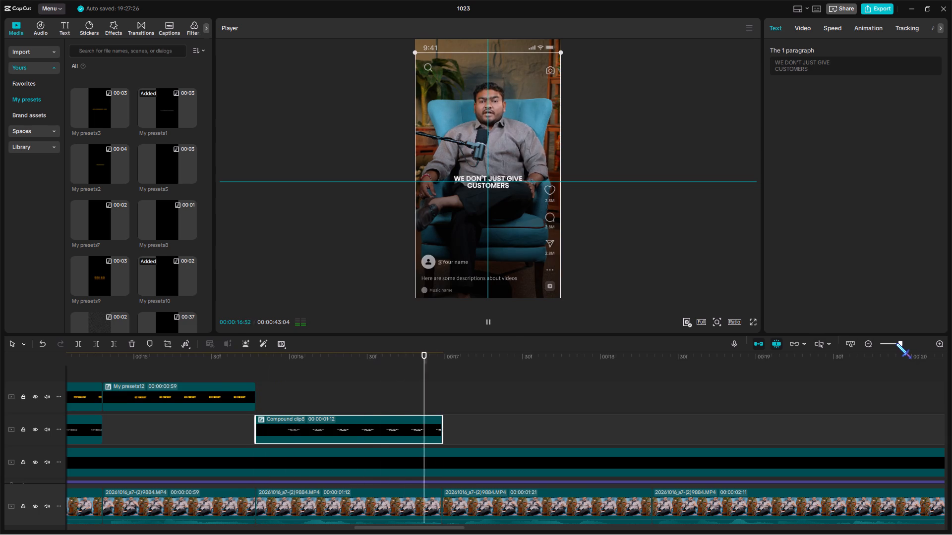
left_click(896, 344)
left_click(426, 397)
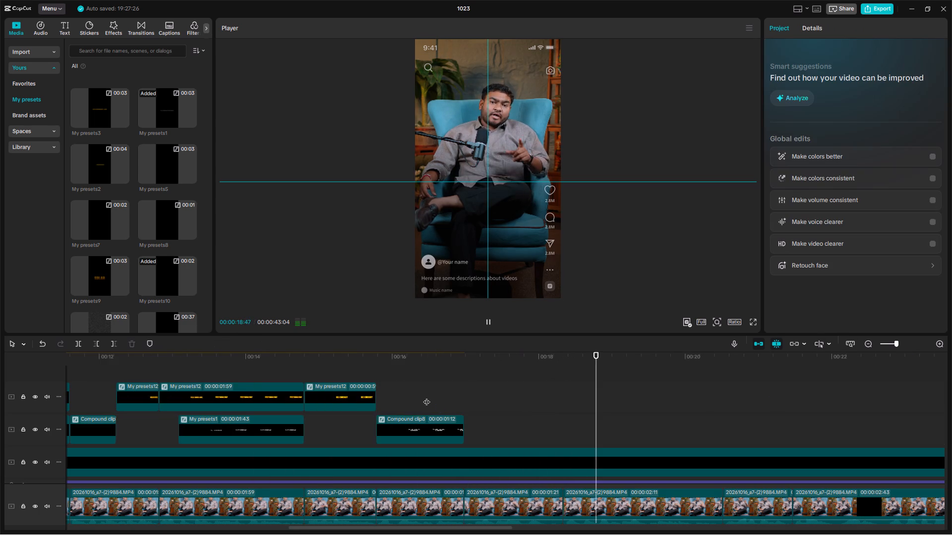
key("space")
key("space")
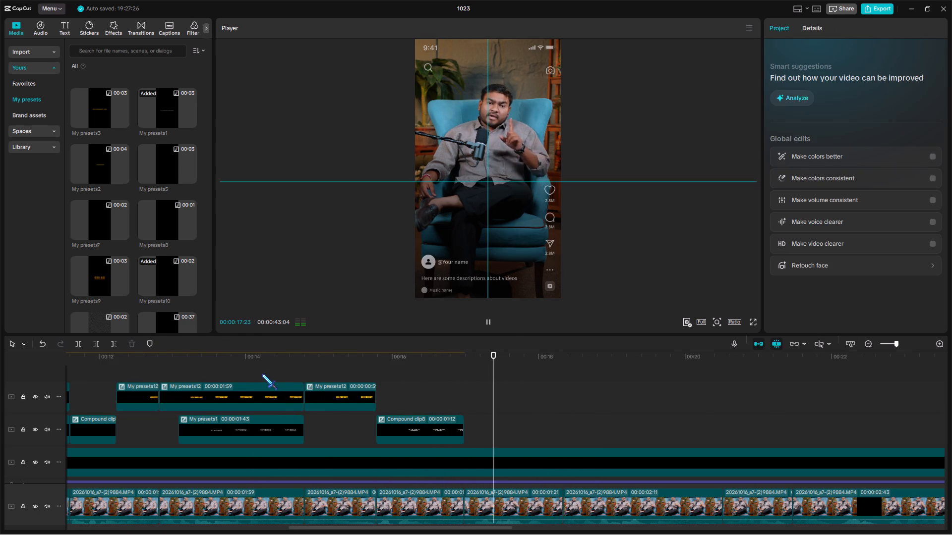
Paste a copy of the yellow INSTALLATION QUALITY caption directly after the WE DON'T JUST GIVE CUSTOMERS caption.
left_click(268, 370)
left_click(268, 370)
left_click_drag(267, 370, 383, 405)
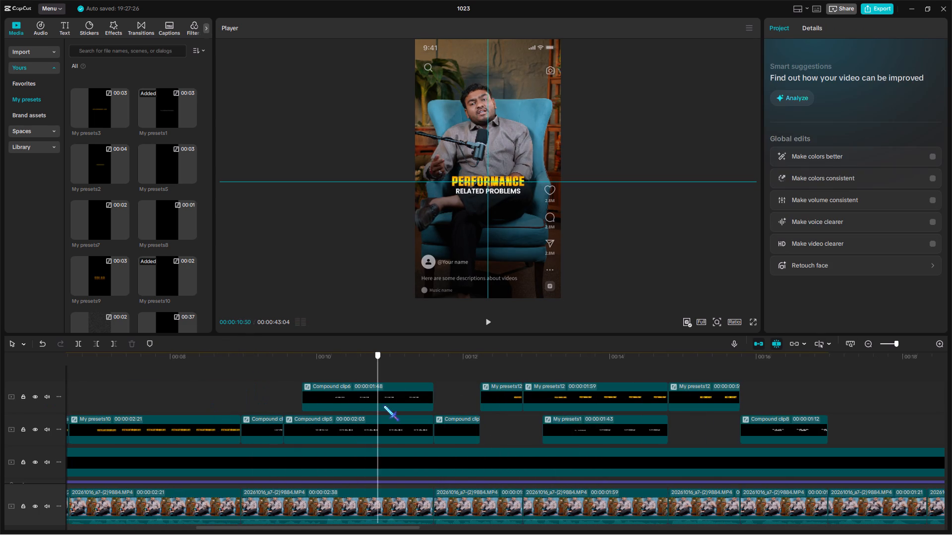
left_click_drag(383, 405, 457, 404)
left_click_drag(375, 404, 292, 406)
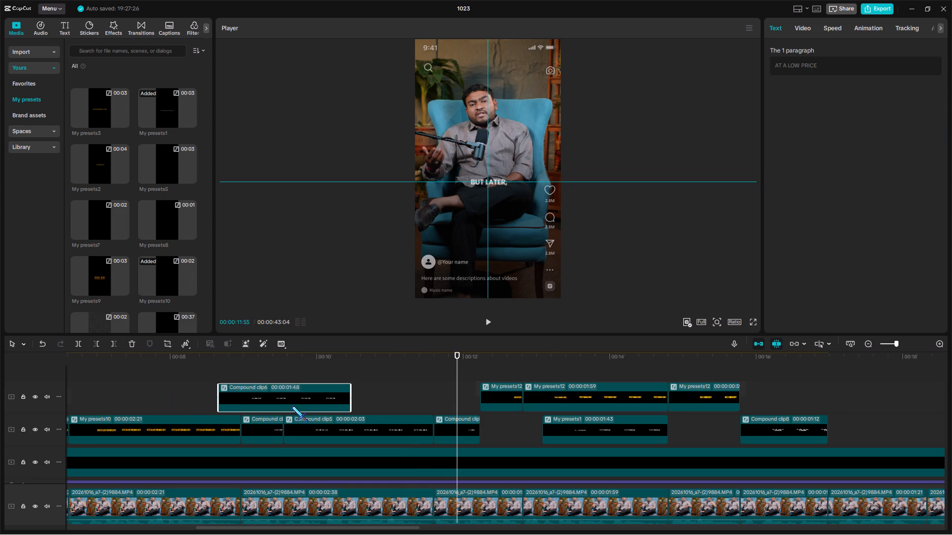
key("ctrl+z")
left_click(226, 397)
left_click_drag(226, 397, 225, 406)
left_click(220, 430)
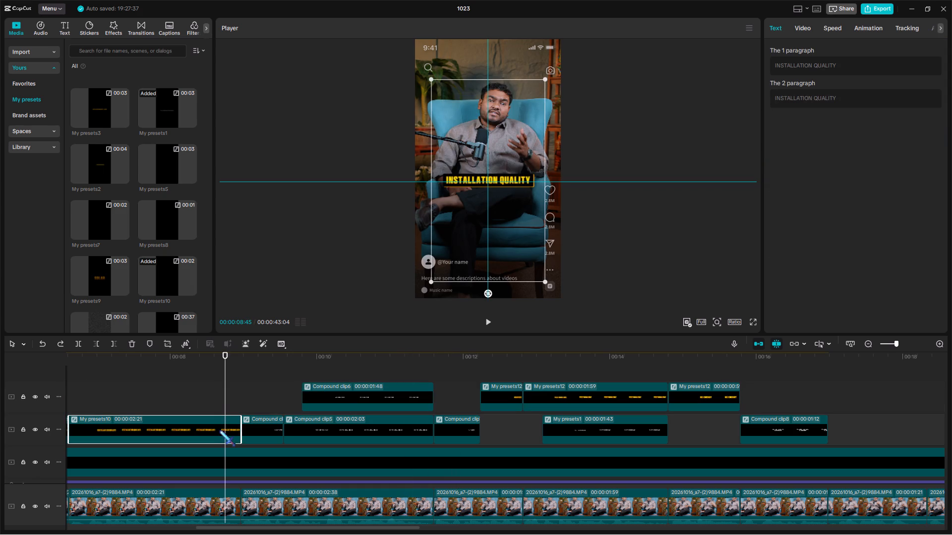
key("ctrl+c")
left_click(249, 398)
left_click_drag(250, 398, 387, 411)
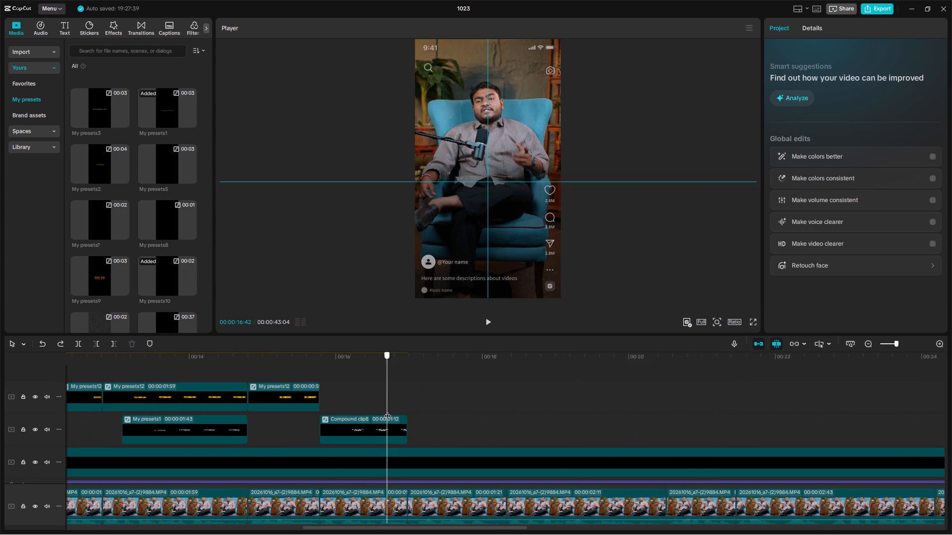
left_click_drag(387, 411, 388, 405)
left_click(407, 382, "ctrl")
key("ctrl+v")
Play the speech after 16:59 and trim the end of the video clip starting there to 18:16.
key("space")
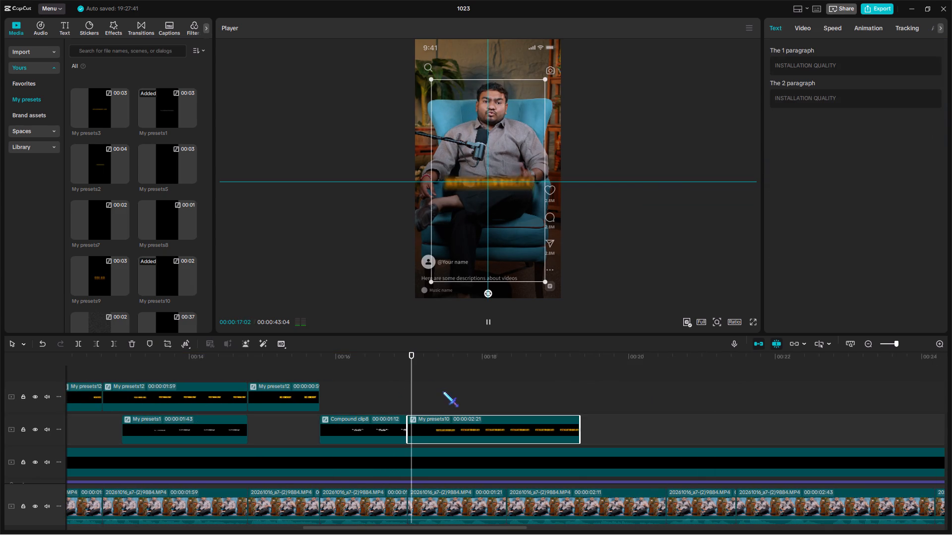
left_click_drag(403, 402, 397, 409)
left_click(487, 390)
left_click_drag(488, 390, 498, 399)
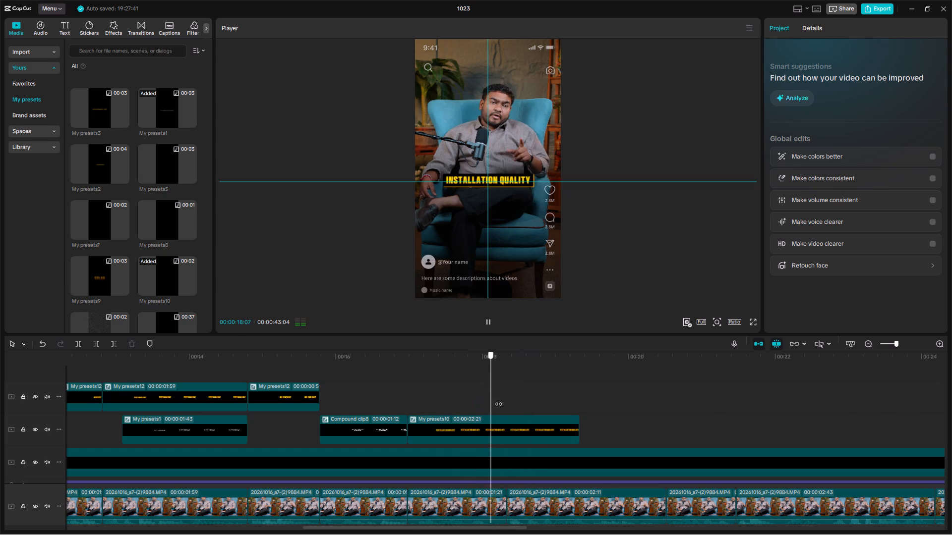
left_click_drag(498, 399, 502, 404)
key("w")
key("space")
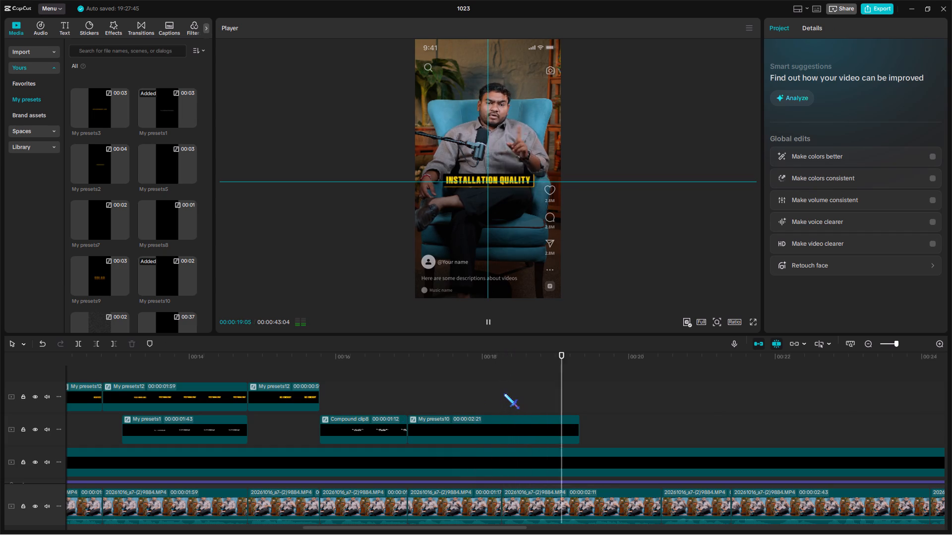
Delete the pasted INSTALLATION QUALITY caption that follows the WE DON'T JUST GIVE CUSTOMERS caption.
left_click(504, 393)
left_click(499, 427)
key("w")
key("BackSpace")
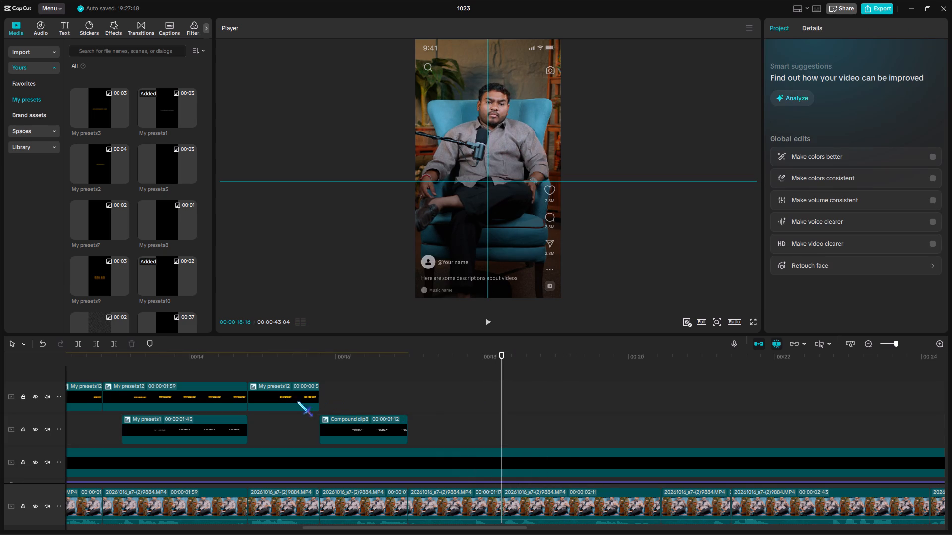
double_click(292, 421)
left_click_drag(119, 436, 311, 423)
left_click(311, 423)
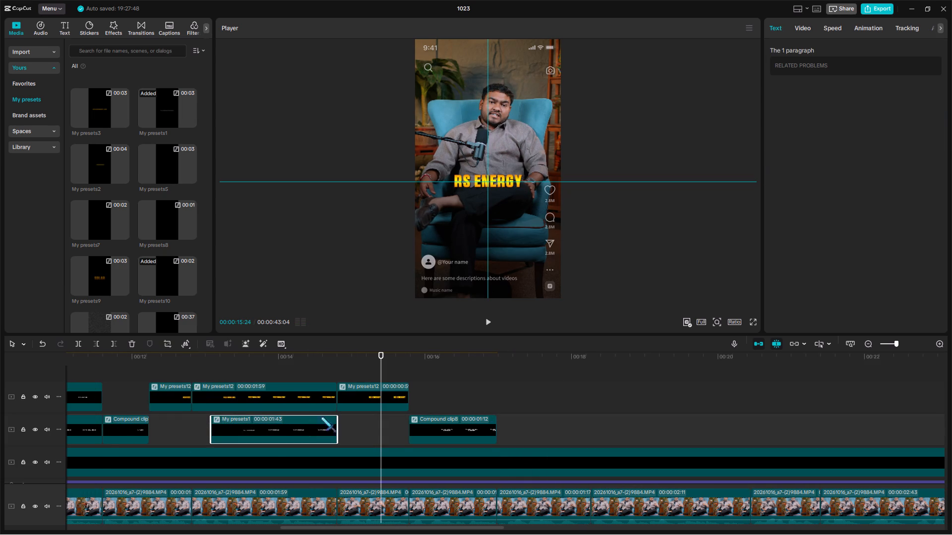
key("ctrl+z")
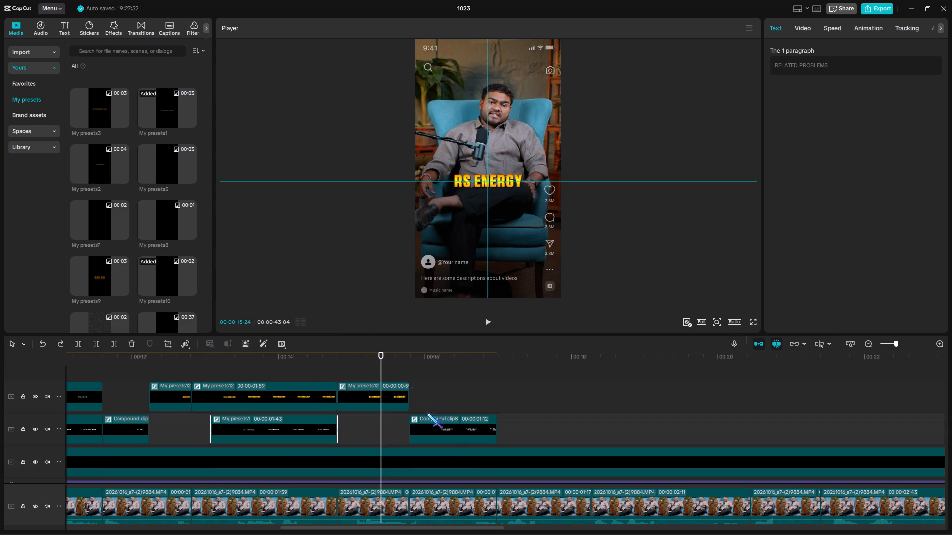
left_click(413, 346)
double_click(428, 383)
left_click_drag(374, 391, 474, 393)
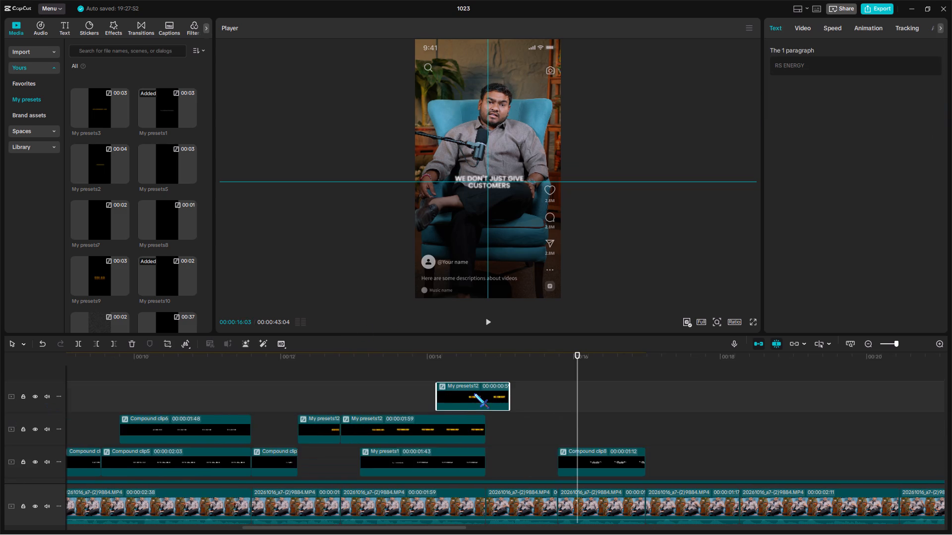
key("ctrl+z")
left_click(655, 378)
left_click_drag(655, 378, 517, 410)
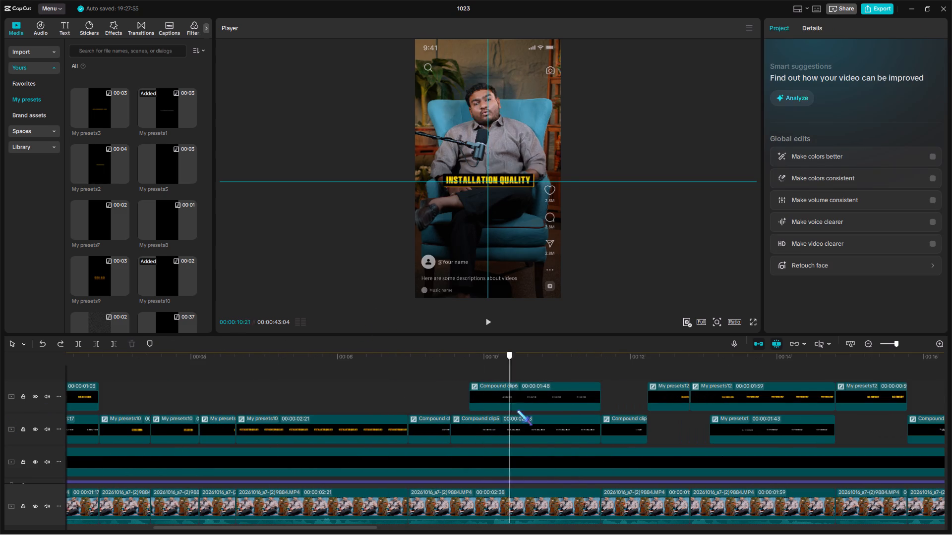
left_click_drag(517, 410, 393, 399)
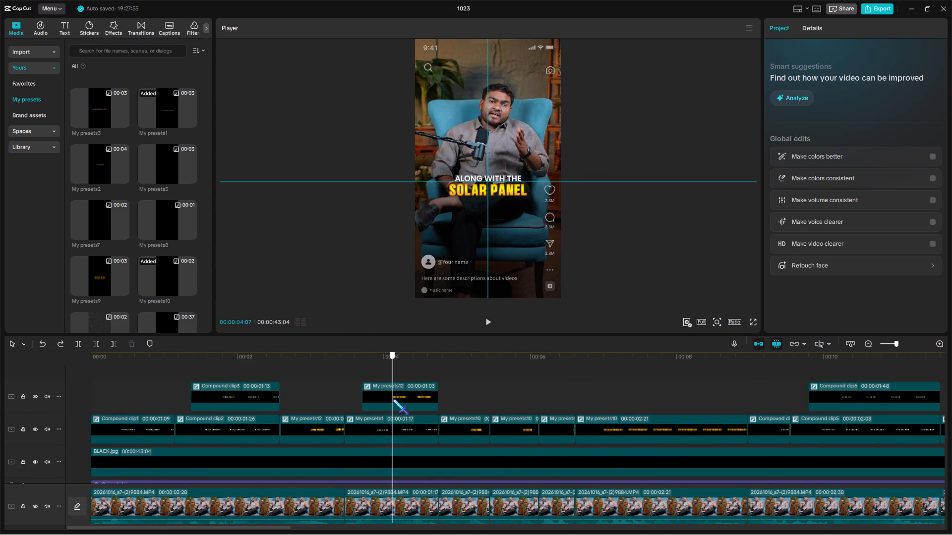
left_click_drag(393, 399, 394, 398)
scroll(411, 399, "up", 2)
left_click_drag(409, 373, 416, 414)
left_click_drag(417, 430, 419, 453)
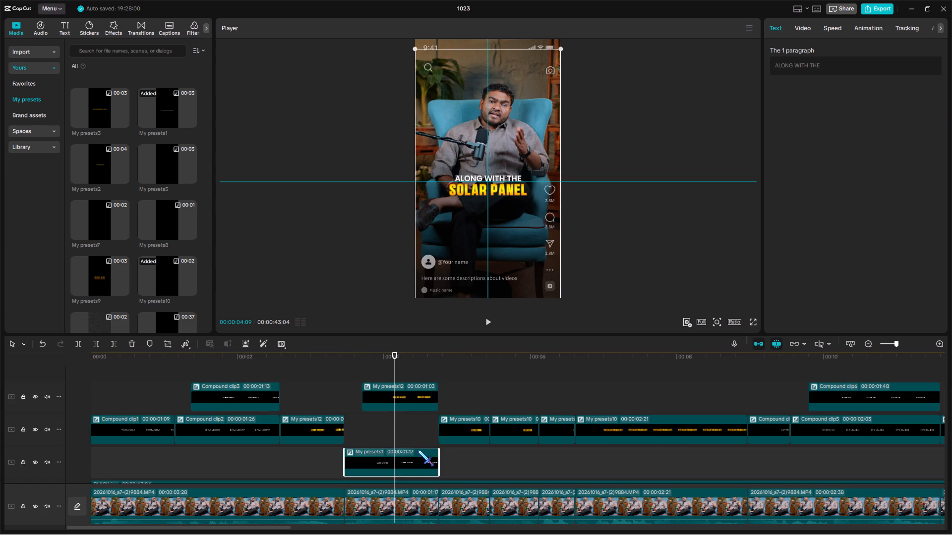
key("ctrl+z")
Copy the yellow SOLAR PANEL caption at 4:09 and paste it at 16:59, right after WE DON'T JUST GIVE CUSTOMERS ends.
left_click_drag(421, 373, 414, 422)
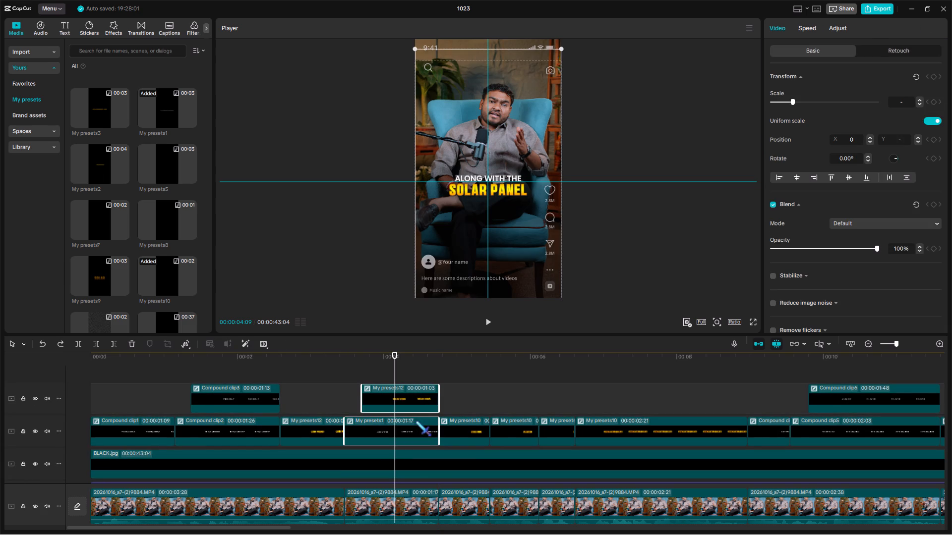
key("ctrl+c")
left_click(590, 383)
left_click_drag(590, 383, 431, 402)
left_click(431, 401)
key("ctrl+c")
left_click(518, 385)
left_click_drag(518, 385, 951, 403)
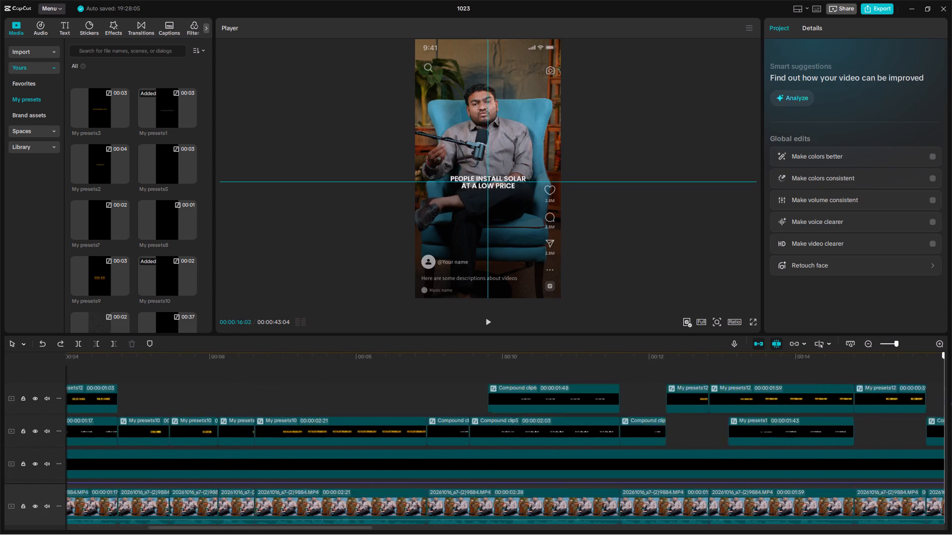
left_click_drag(951, 403, 709, 395)
key("ctrl+v")
Play back the pasted SOLAR PANEL caption and extend its end to 18:16, matching the video clip below.
scroll(719, 415, "up", 3)
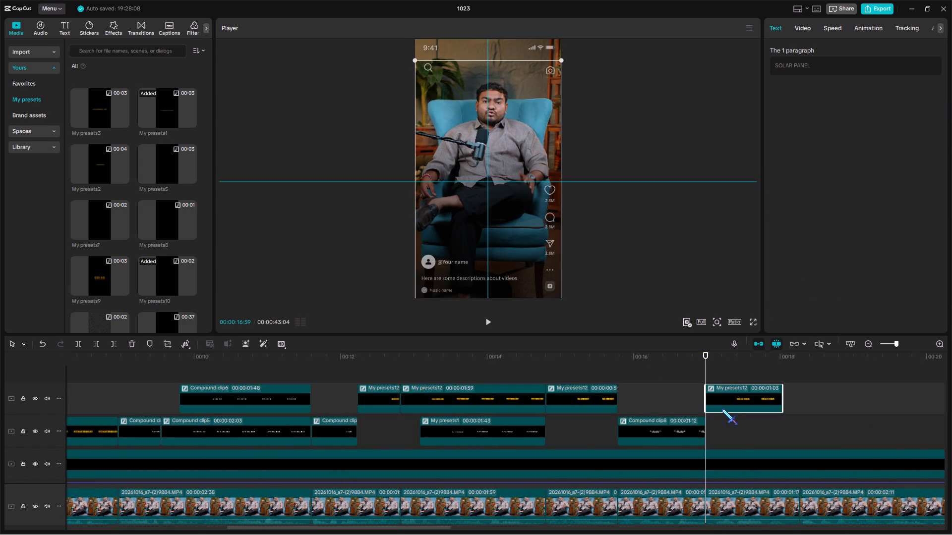
key("space")
left_click_drag(691, 374, 345, 389)
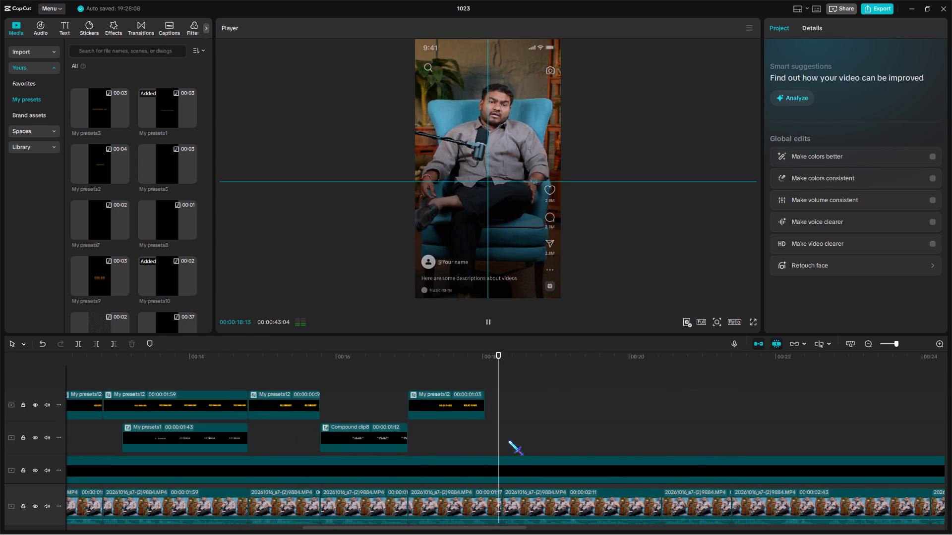
key("space")
left_click_drag(484, 401, 500, 373)
Move the pasted SOLAR PANEL caption up in the frame onto the horizontal centre guide and check its placement closely.
double_click(451, 383)
left_click(443, 409)
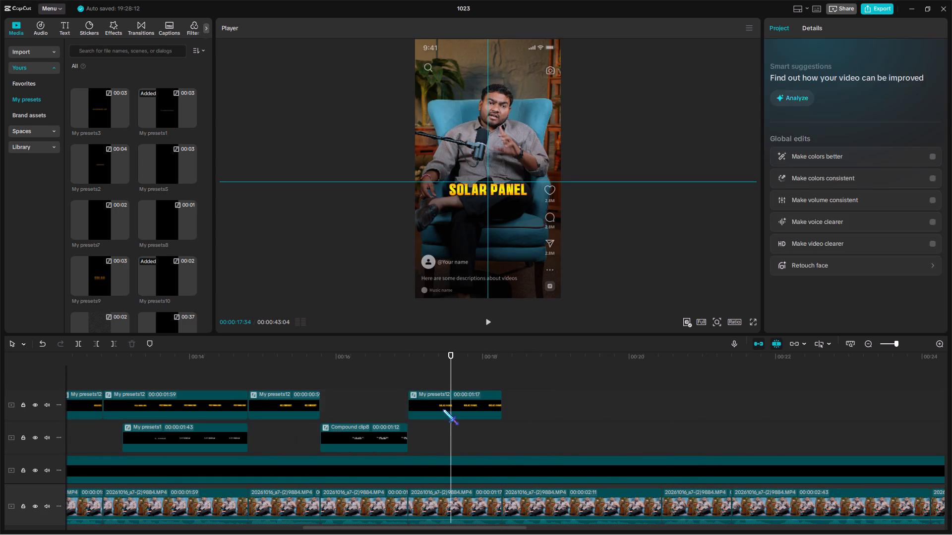
left_click_drag(503, 217, 505, 209)
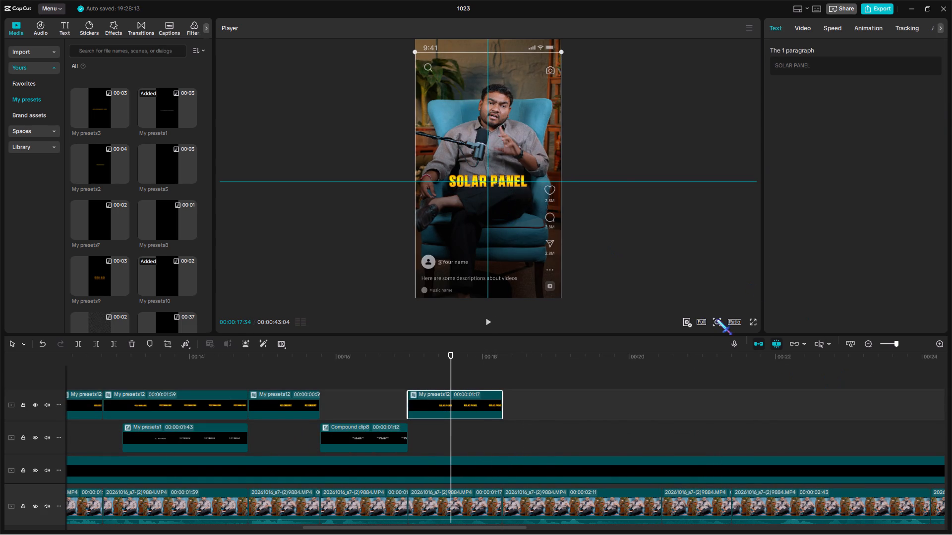
left_click(722, 325)
left_click_drag(725, 337, 730, 339)
left_click(538, 240)
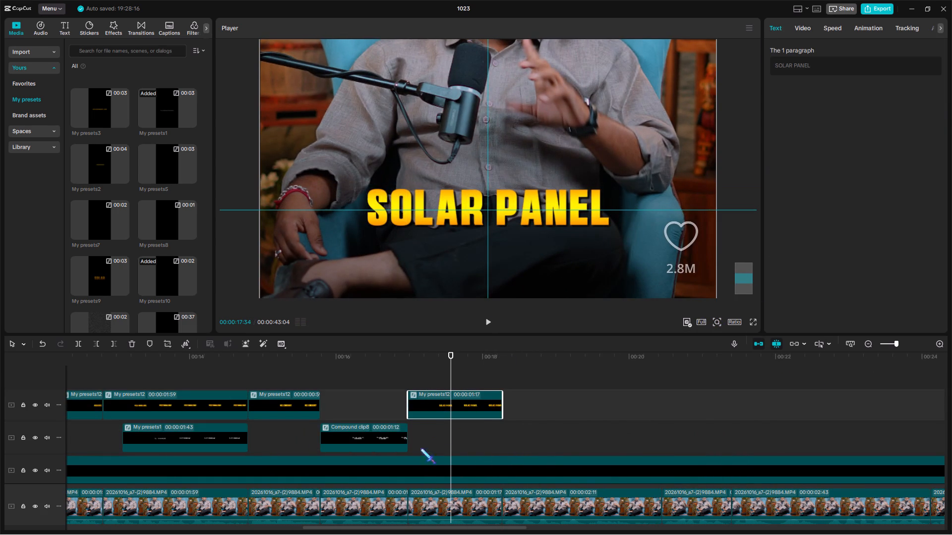
Inside the 16:59 SOLAR PANEL caption, move its compound clip's Filmstrip mask to Y 7, reduce its size to about 68, and return to the main timeline.
double_click(440, 411)
scroll(272, 452, "up", 3)
left_click(263, 372)
left_click(266, 414)
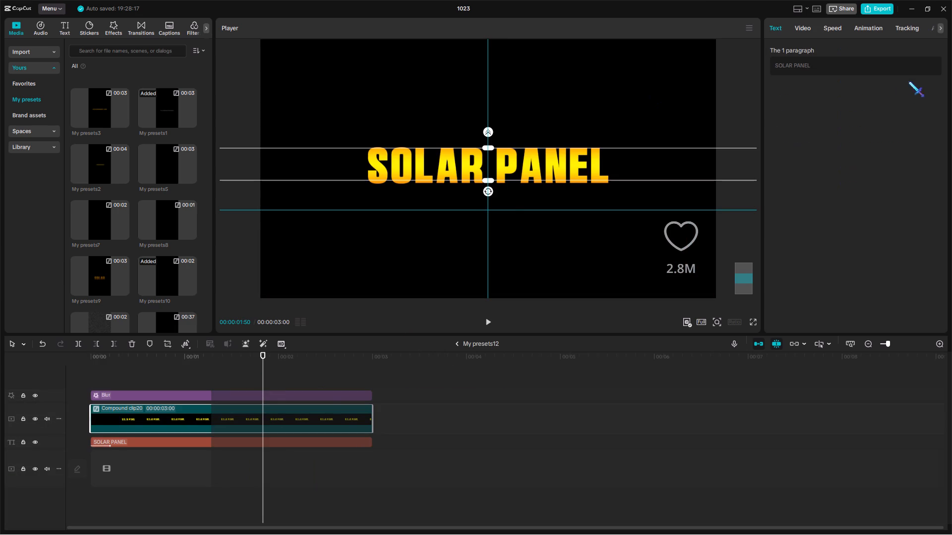
left_click(801, 25)
left_click(877, 52)
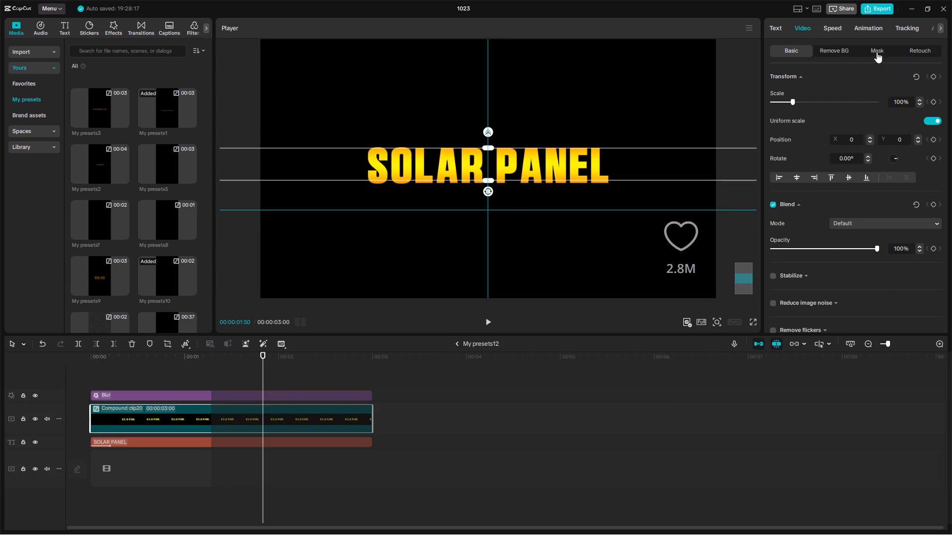
left_click(912, 233)
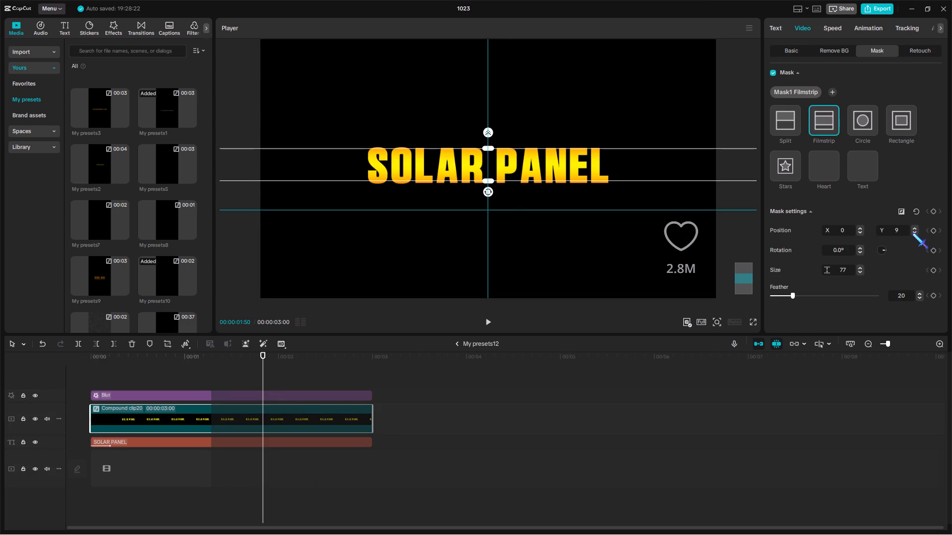
left_click(912, 233)
left_click(912, 233)
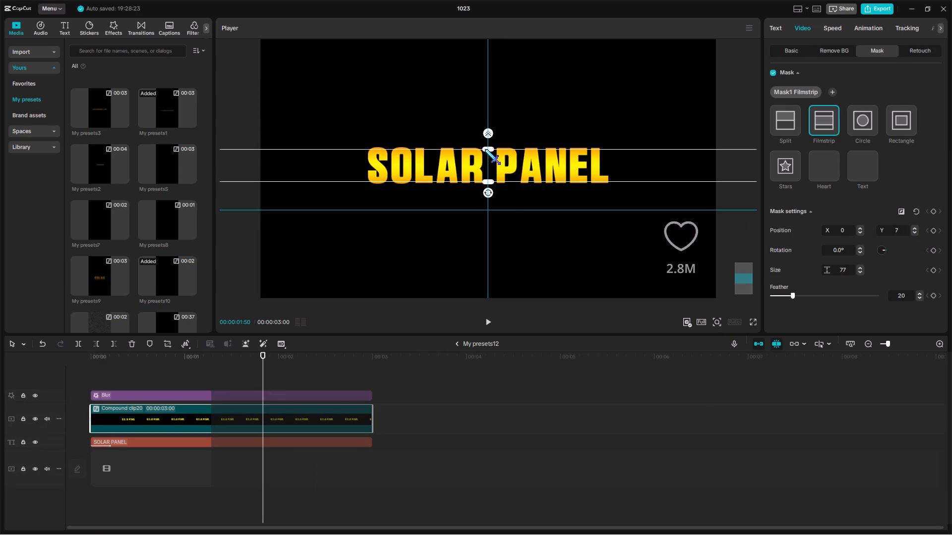
left_click(485, 149)
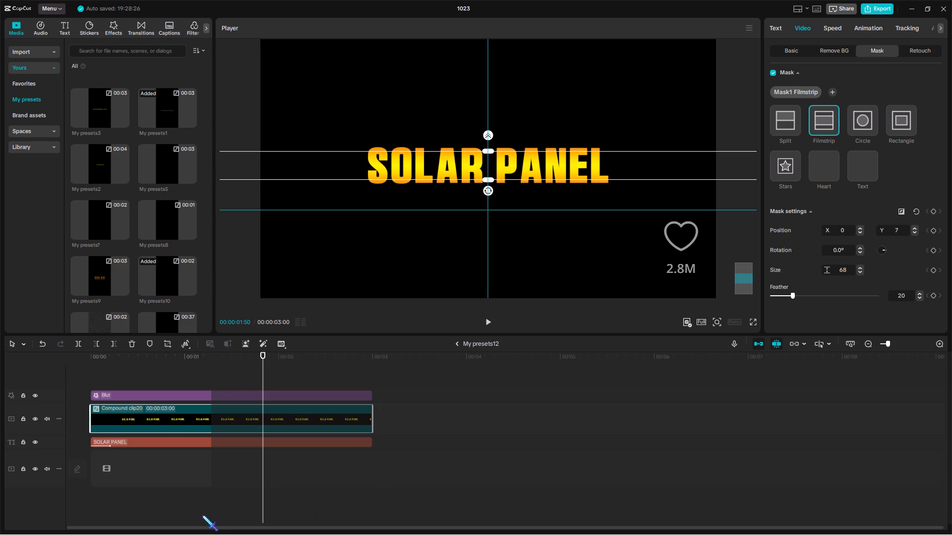
left_click(296, 377)
left_click(463, 343)
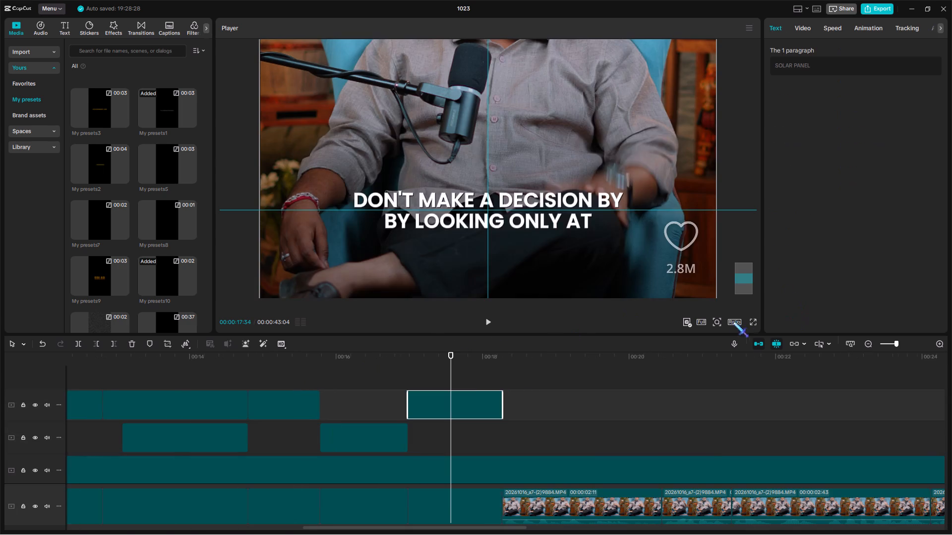
Fit the whole frame back in the preview and play back the adjusted SOLAR PANEL caption.
left_click(710, 321)
left_click(717, 323)
left_click_drag(712, 335, 700, 365)
scroll(338, 465, "up", 3)
left_click(411, 372)
key("space")
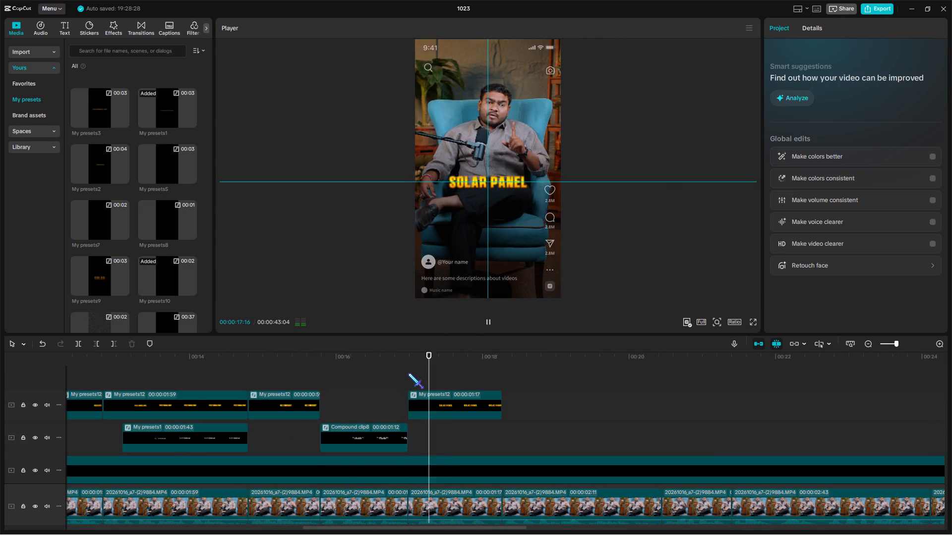
key("space")
Review the earlier caption clips along the timeline and play the speech that follows the second SOLAR PANEL caption.
left_click_drag(408, 373, 413, 373)
double_click(413, 373)
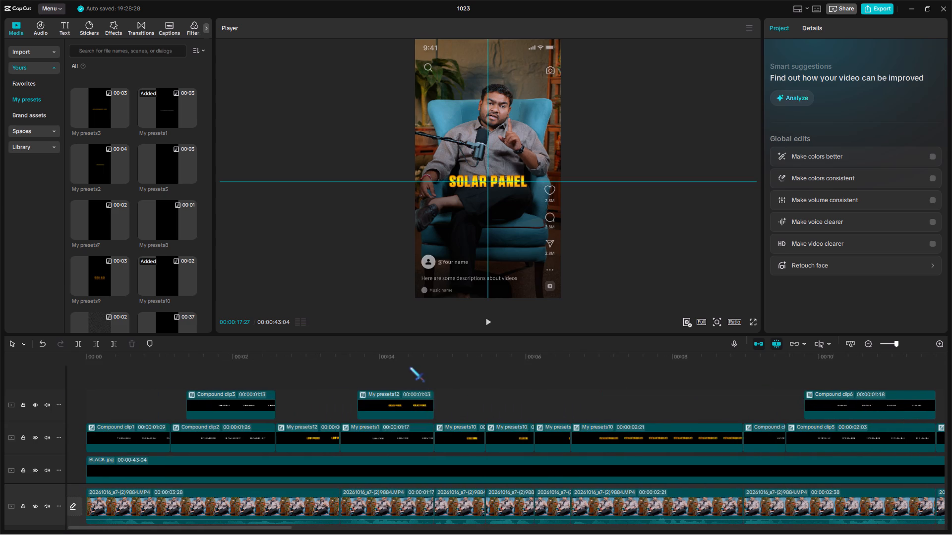
triple_click(408, 378)
triple_click(406, 378)
triple_click(406, 378)
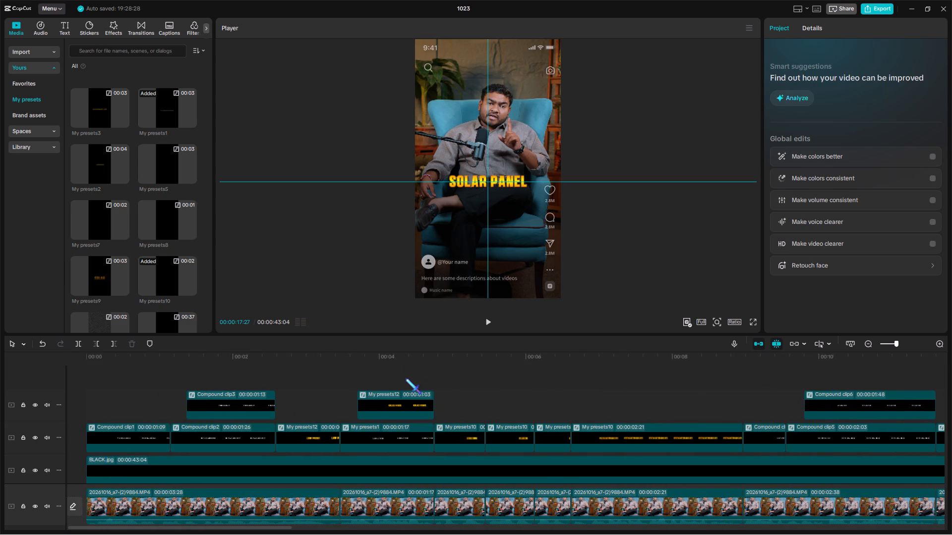
left_click_drag(407, 377, 414, 374)
left_click(414, 374)
left_click_drag(505, 318, 525, 318)
left_click_drag(525, 318, 519, 297)
left_click_drag(519, 297, 439, 296)
left_click_drag(555, 388, 480, 389)
left_click(479, 388)
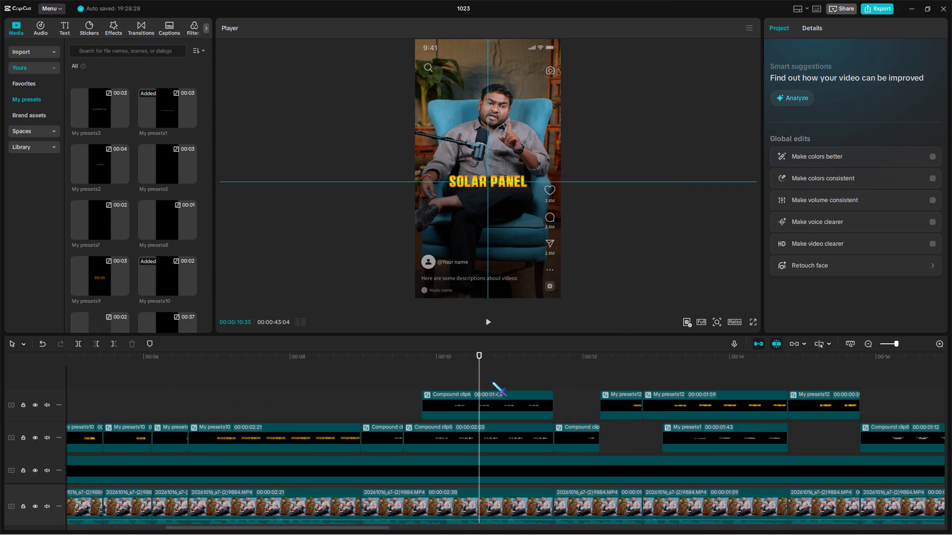
key("space")
left_click(892, 343)
key("space")
scroll(665, 407, "up", 2)
left_click_drag(633, 372, 891, 372)
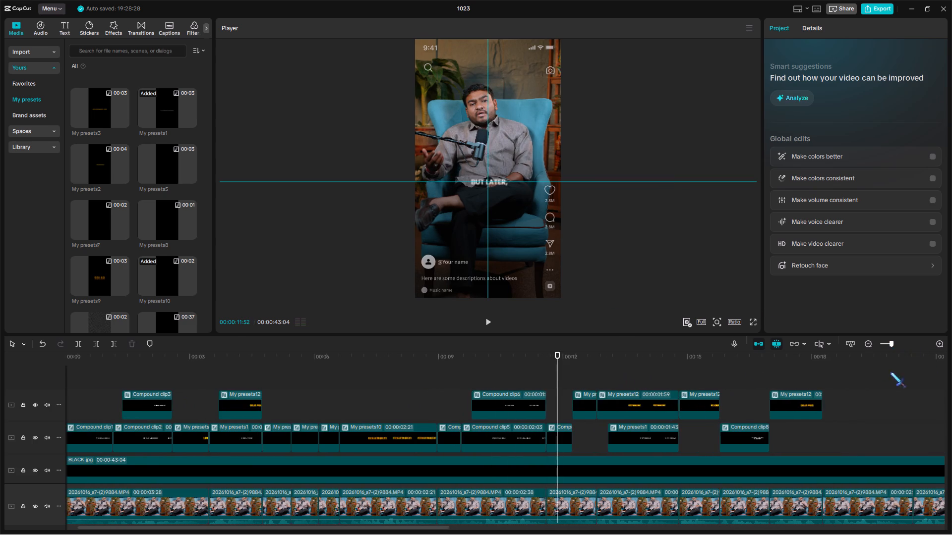
left_click_drag(891, 372, 356, 375)
left_click(370, 375)
key("space")
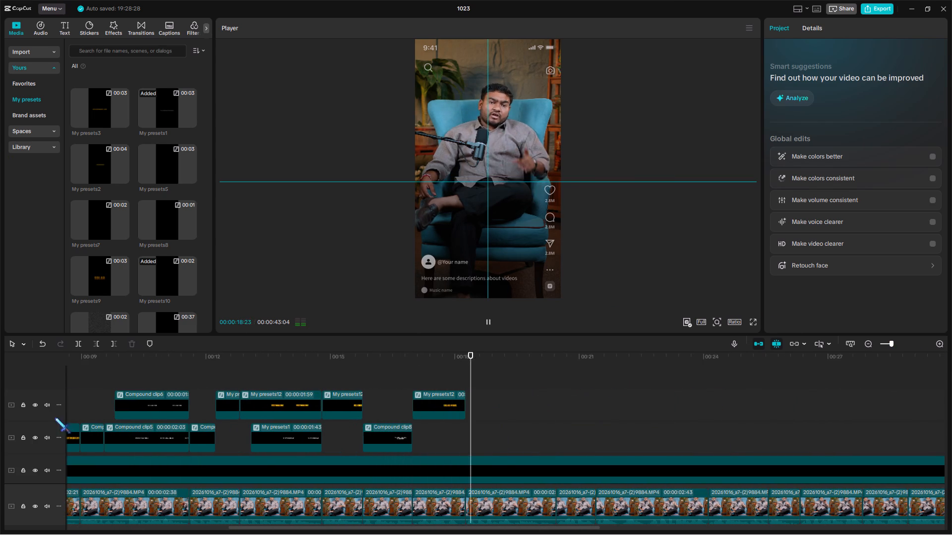
Copy the yellow INSTALLATION QUALITY caption ending just before 9:00 and paste it right after the second SOLAR PANEL caption ends.
left_click(72, 436)
key("ctrl+c")
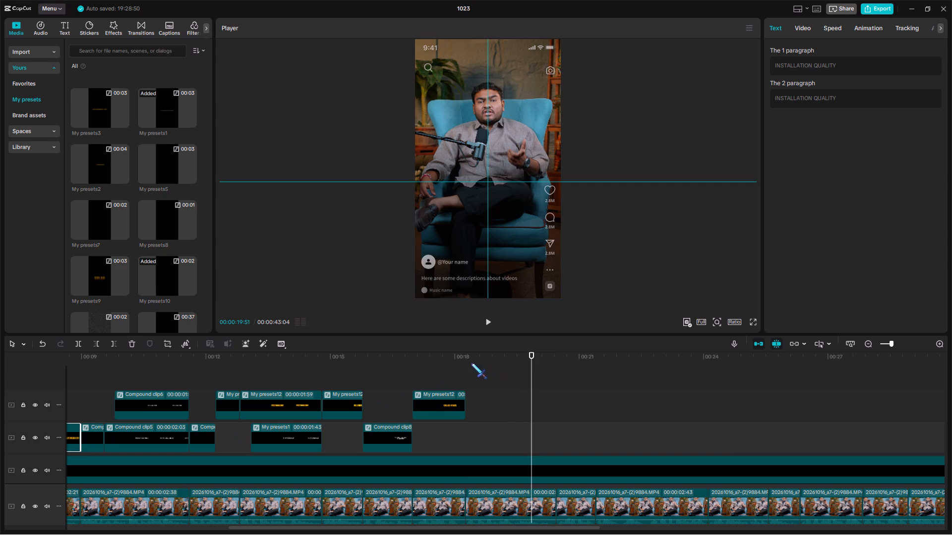
left_click(467, 366)
key("ctrl+v")
Split the main video clip under the pasted caption at 19:22, trim a few frames at the cut, and play it back.
left_click(895, 342)
scroll(624, 479, "down", 6)
key("space")
left_click(537, 503)
left_click_drag(537, 503, 540, 506)
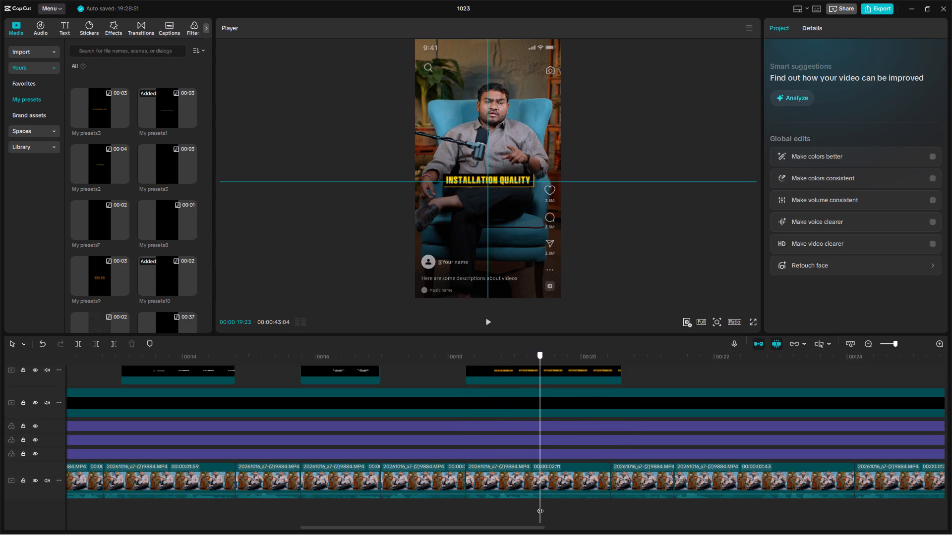
left_click_drag(540, 506, 542, 500)
key("ctrl+b")
key("q")
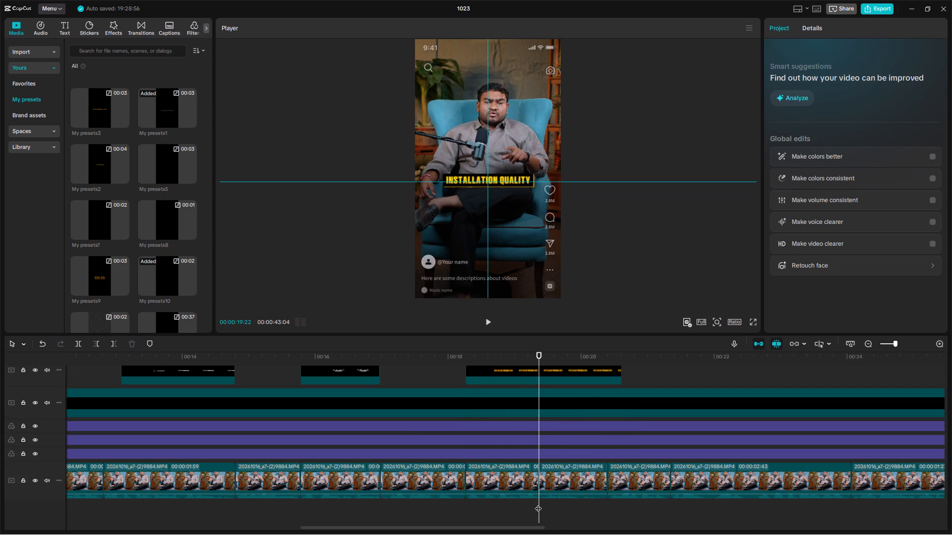
left_click(497, 512)
key("space")
left_click(509, 508)
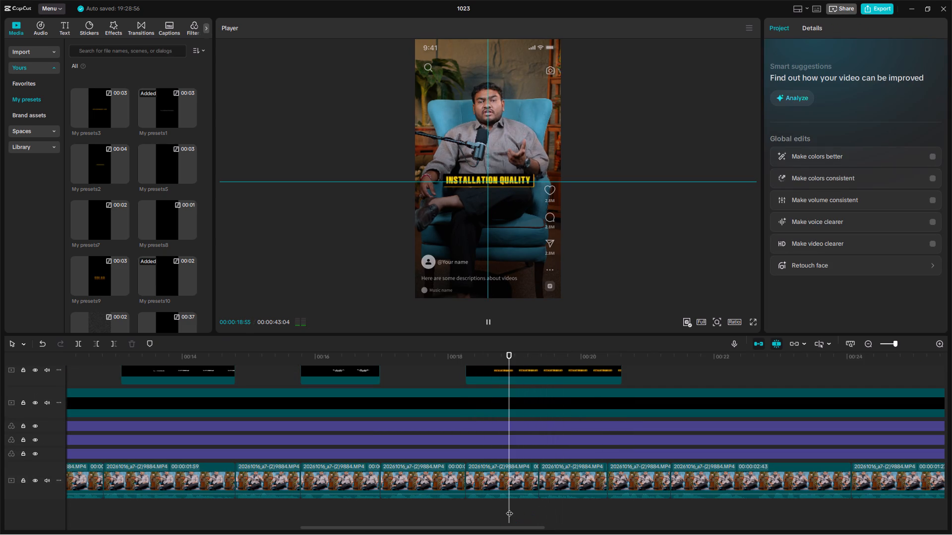
key("space")
key("space")
left_click(540, 503)
scroll(541, 503, "up", 5)
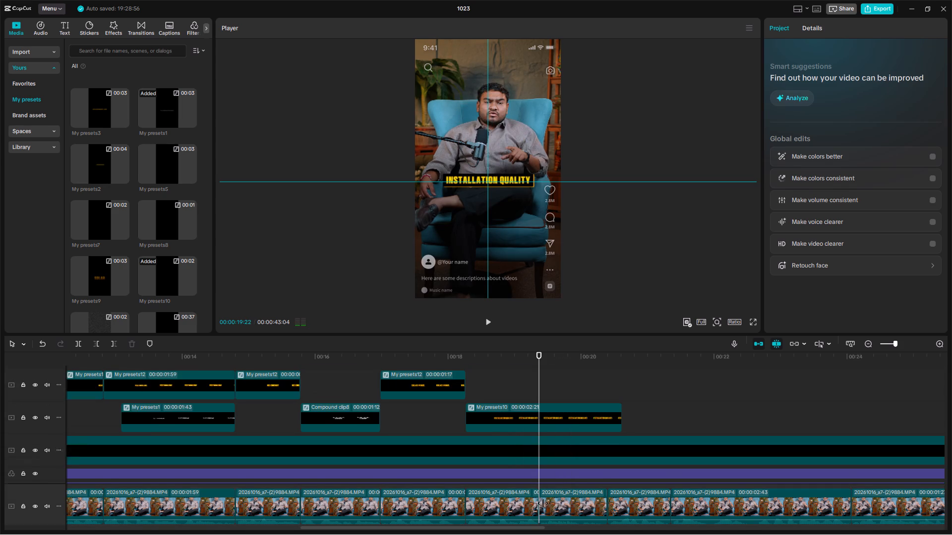
left_click(597, 393)
left_click_drag(597, 393, 609, 420)
left_click(608, 423)
key("w")
left_click(552, 392)
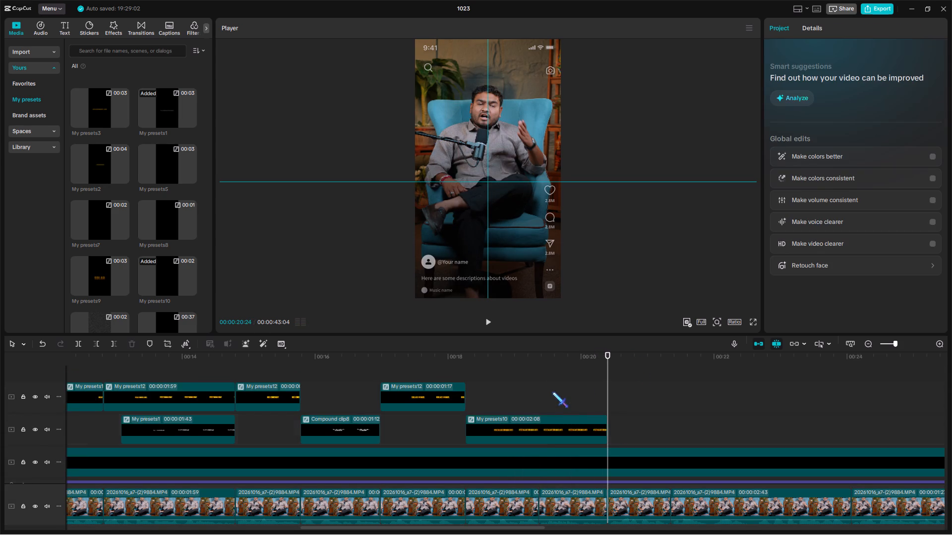
key("space")
scroll(574, 404, "down", 8)
key("space")
left_click(602, 503)
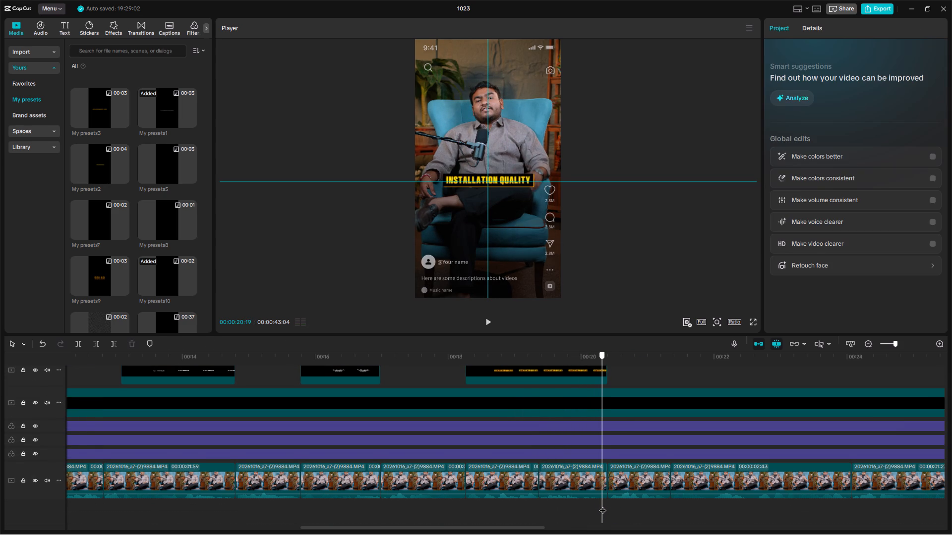
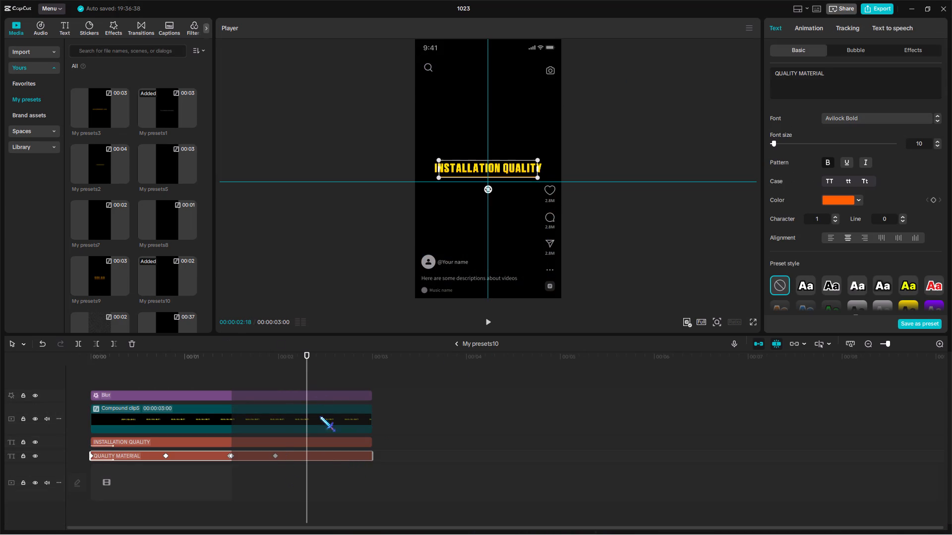
left_click(321, 442)
left_click_drag(851, 75, 739, 63, "ctrl")
key("ctrl+v")
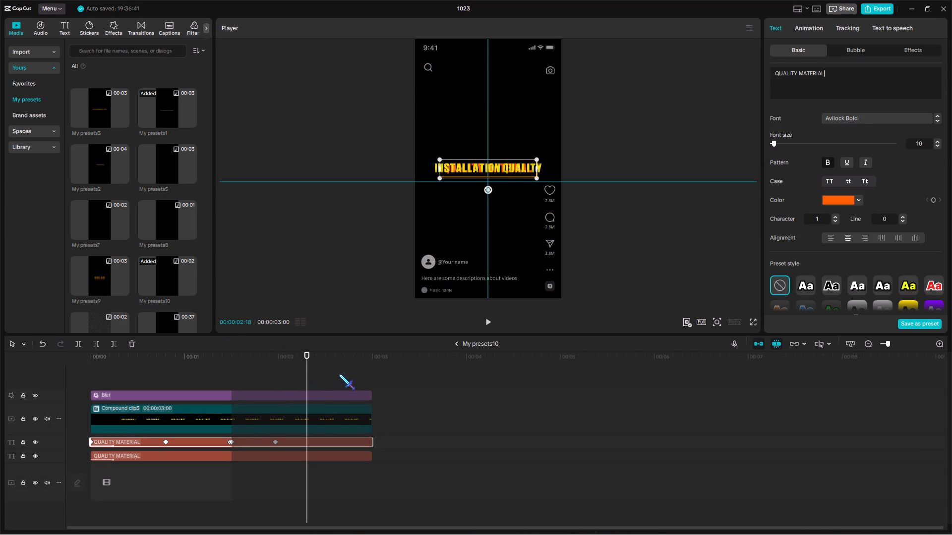
Replace the text of the nested Compound clip5 with "QUALITY MATERIAL" and return to the main timeline.
left_click(340, 374)
left_click(340, 428)
left_click_drag(847, 72, 764, 58, "ctrl")
key("ctrl+v")
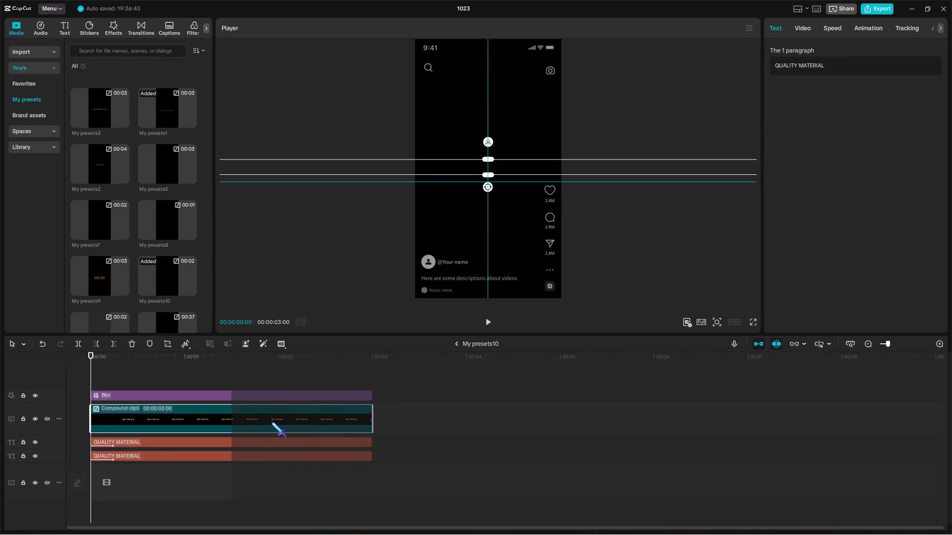
left_click(278, 375)
left_click(464, 347)
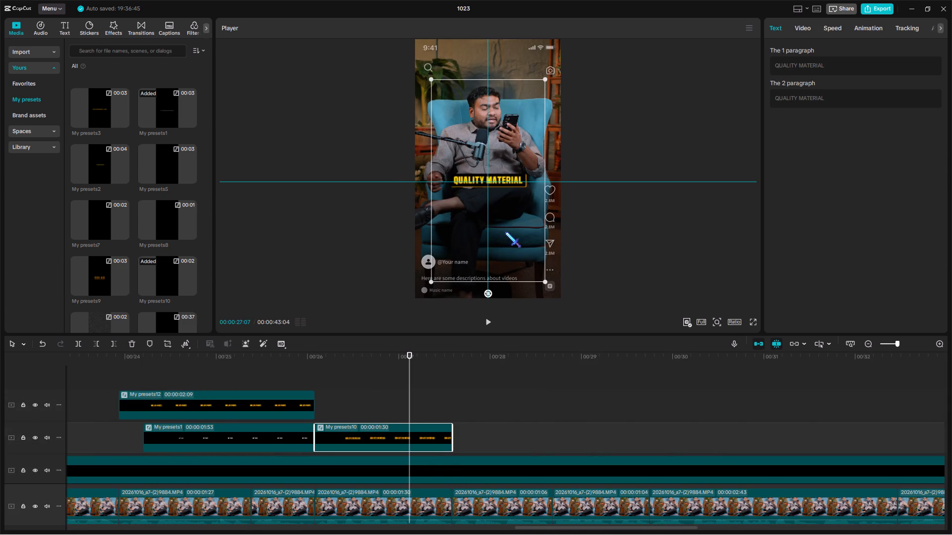
Duplicate the QUALITY MATERIAL caption directly after itself and trim the copy to the next footage cut, for a duration of 00:00:01:06.
key("space")
key("ctrl+c")
left_click(454, 350)
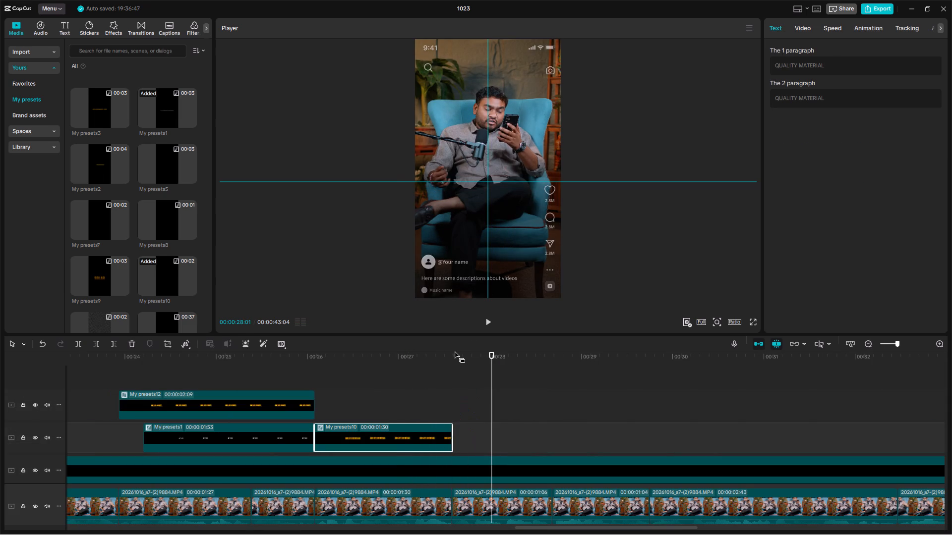
left_click(454, 362, "ctrl")
key("ctrl+v")
left_click_drag(558, 357, 554, 369)
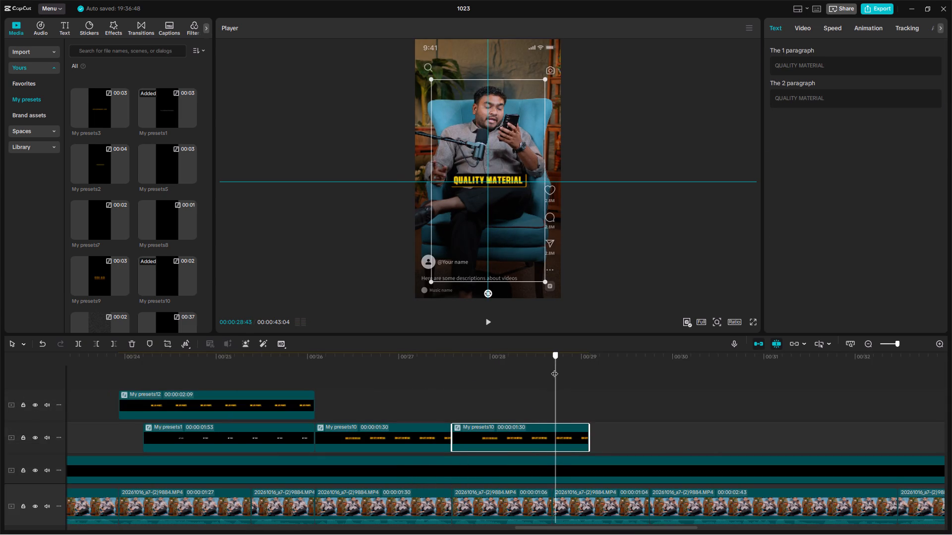
left_click_drag(554, 369, 540, 369)
key("w")
Switch to ChatGPT in Chrome and copy "PROPER INSTALLATION" from the script in the Video feedback summary chat.
left_click(612, 526)
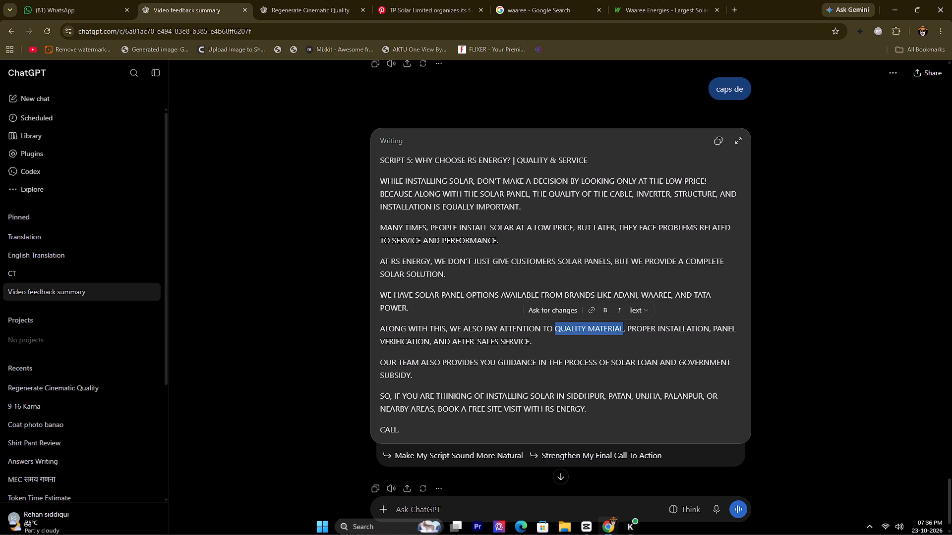
left_click_drag(628, 326, 709, 330)
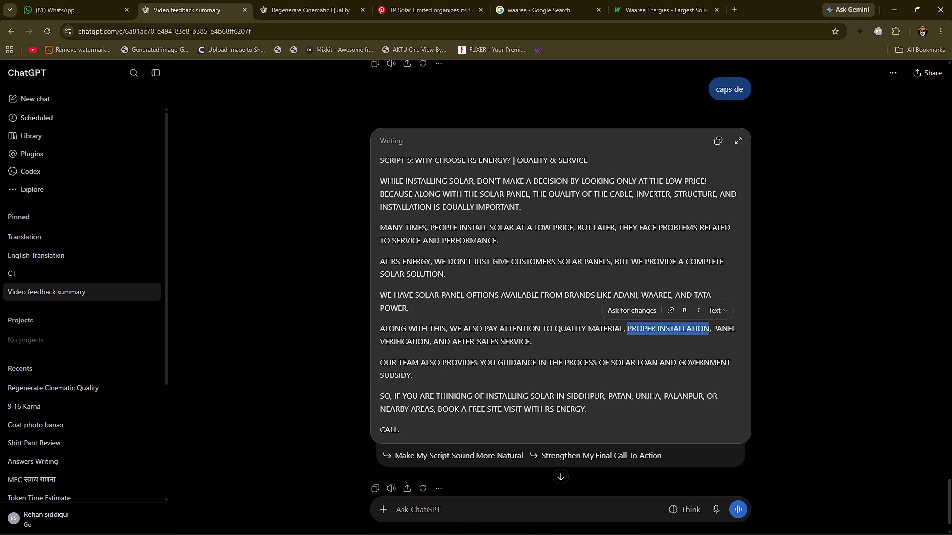
key("ctrl+c")
Back in CapCut, open the second QUALITY MATERIAL caption's compound clip and replace both of its text layers with "PROPER INSTALLATION".
left_click(586, 527)
double_click(520, 438)
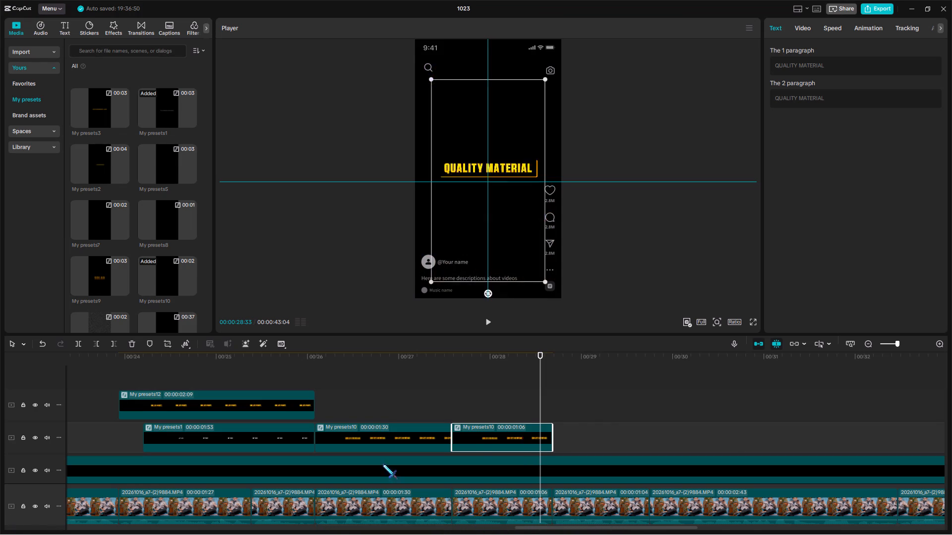
left_click(201, 500)
left_click(220, 456)
left_click(218, 465)
left_click(220, 458)
left_click_drag(887, 94, 728, 65, "ctrl")
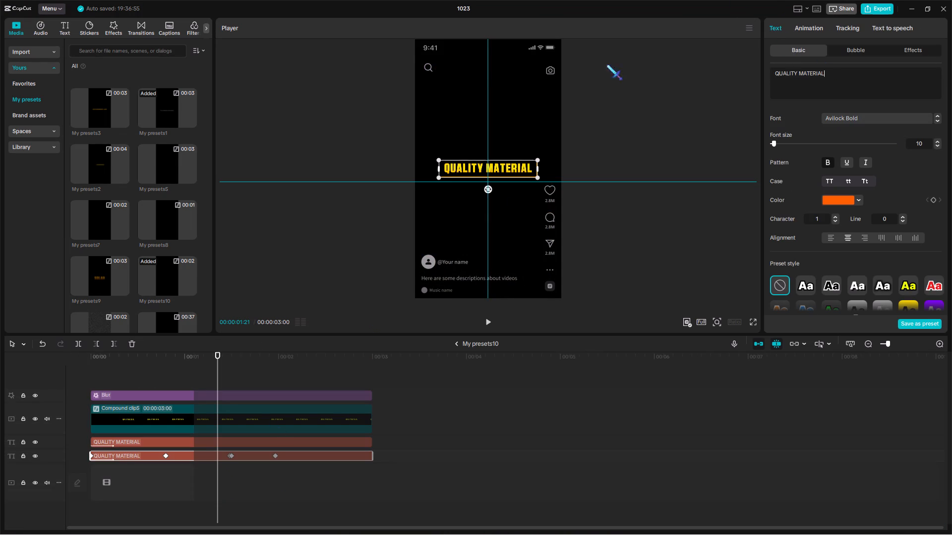
key("ctrl+v")
left_click(352, 445)
left_click_drag(865, 78, 745, 55, "ctrl")
key("ctrl+v")
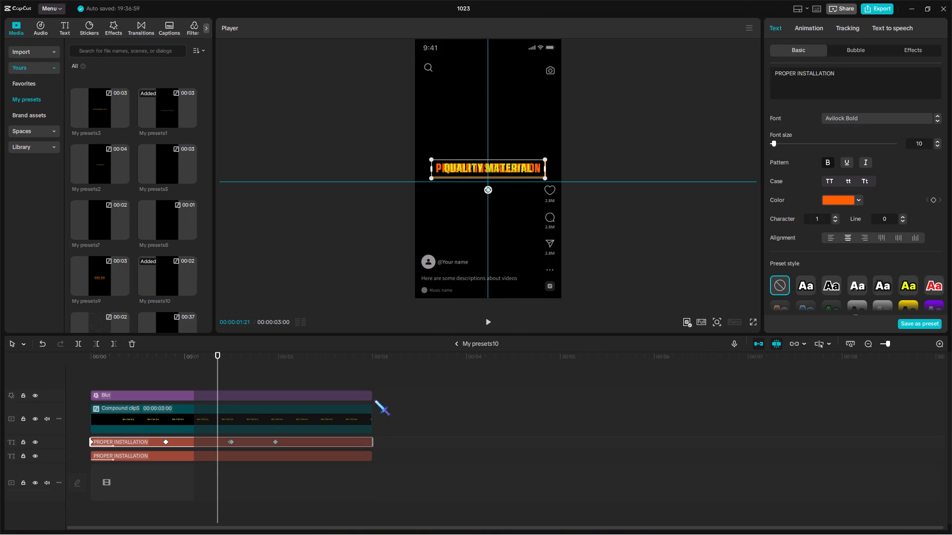
Replace the text of this caption's nested Compound clip5 with "PROPER INSTALLATION" and return to the main timeline.
left_click(353, 421)
left_click_drag(858, 71, 740, 51, "ctrl")
key("ctrl+v")
left_click(190, 385)
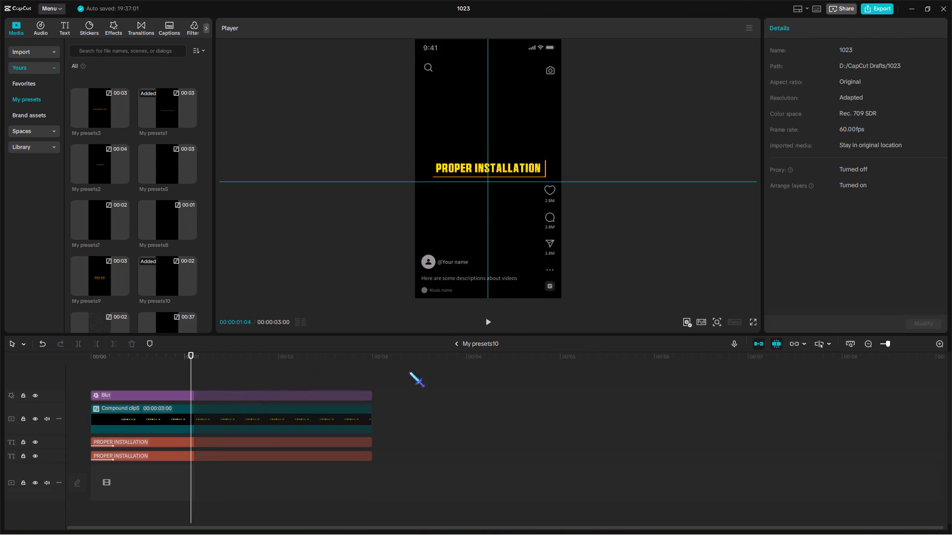
left_click(460, 345)
Play back the new caption, then slightly reduce the scale of the QUALITY MATERIAL caption.
left_click(431, 401)
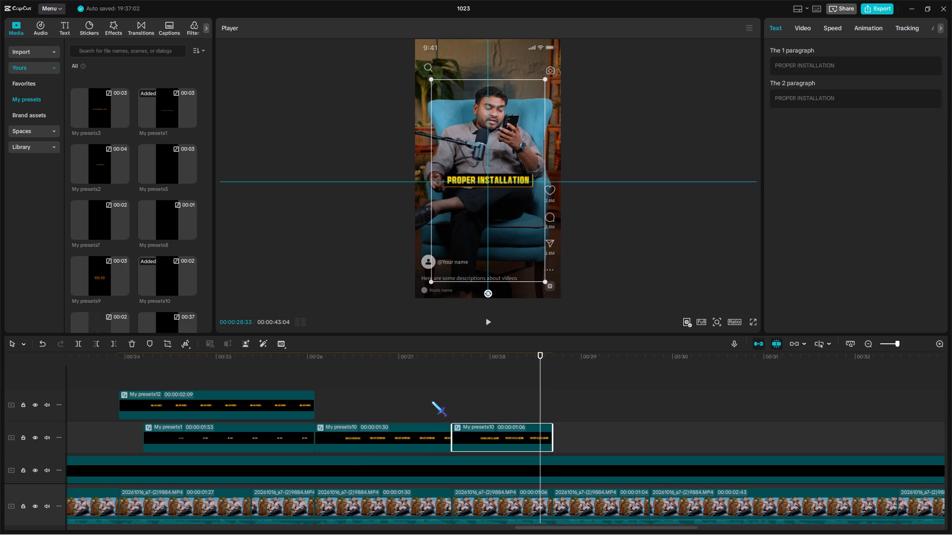
key("space")
left_click(425, 402)
left_click(428, 441)
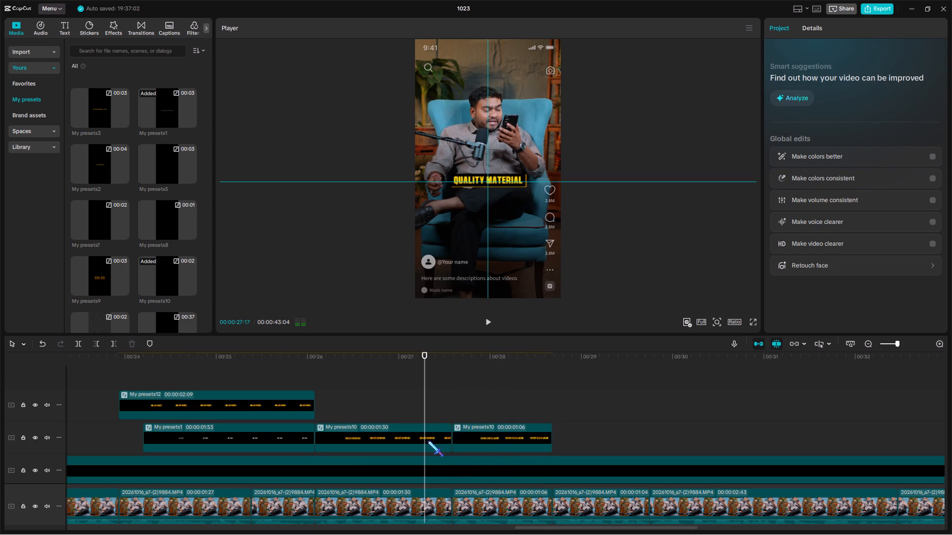
left_click(804, 22)
triple_click(921, 104)
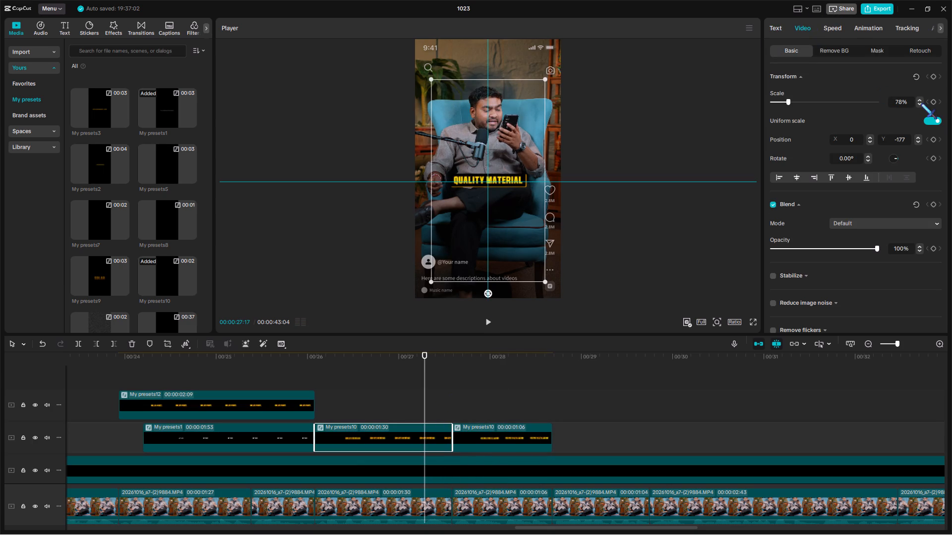
Set the scale of the PROPER INSTALLATION caption to 75%.
left_click(505, 410)
left_click(505, 430)
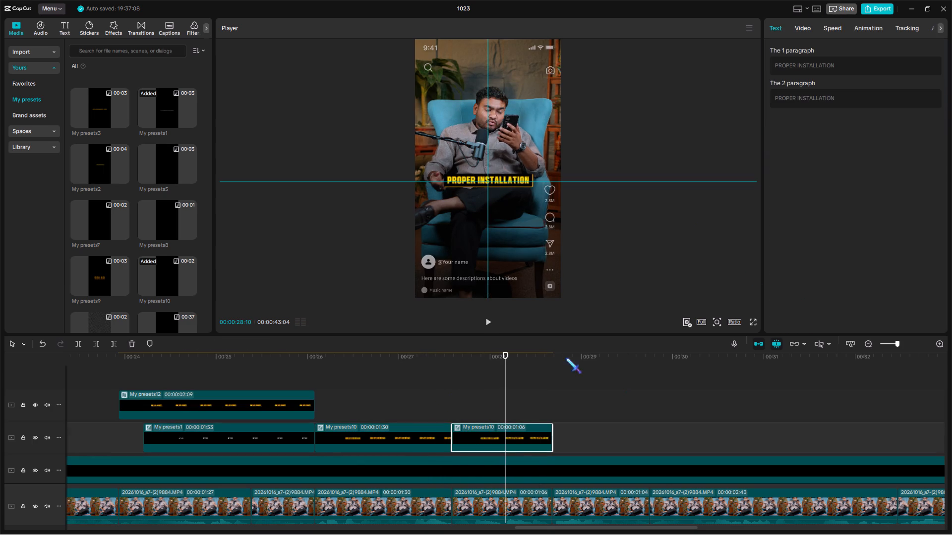
left_click(804, 25)
triple_click(920, 105)
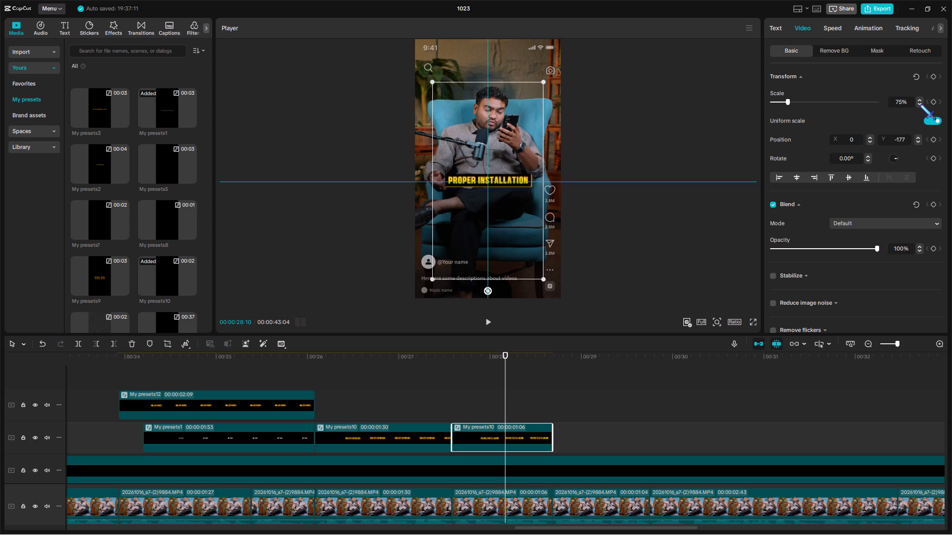
Duplicate the PROPER INSTALLATION caption directly after itself on the same track.
key("space")
key("ctrl+c")
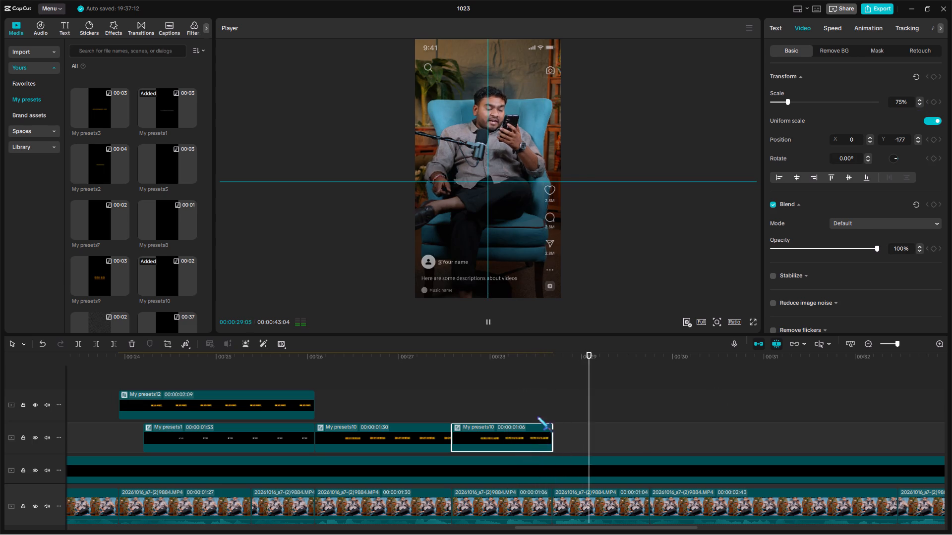
left_click(548, 383)
left_click_drag(548, 383, 551, 389)
key("ctrl+v")
Trim one frame off the end of the footage clip under the first PROPER INSTALLATION caption and match the caption's duration of 00:00:01:05.
left_click(447, 398)
scroll(446, 398, "down", 5)
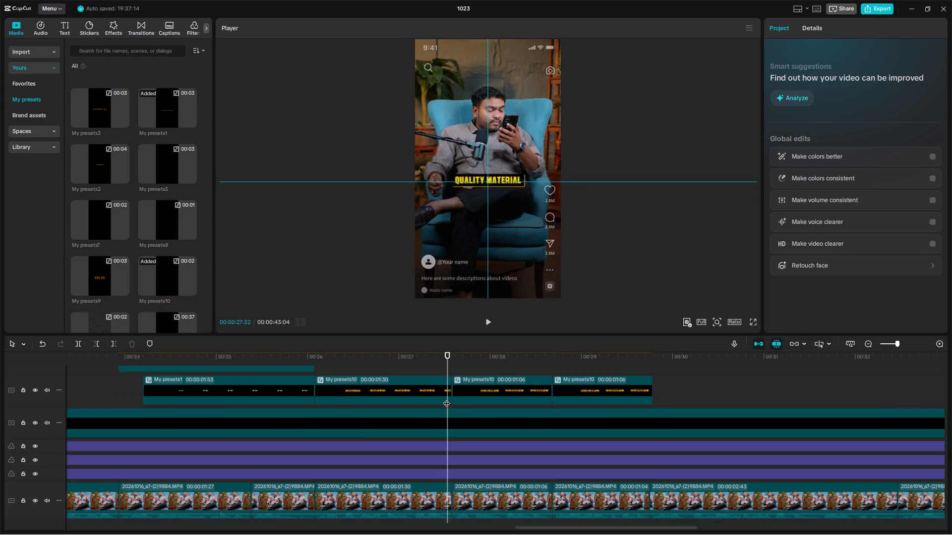
key("space")
left_click(553, 515)
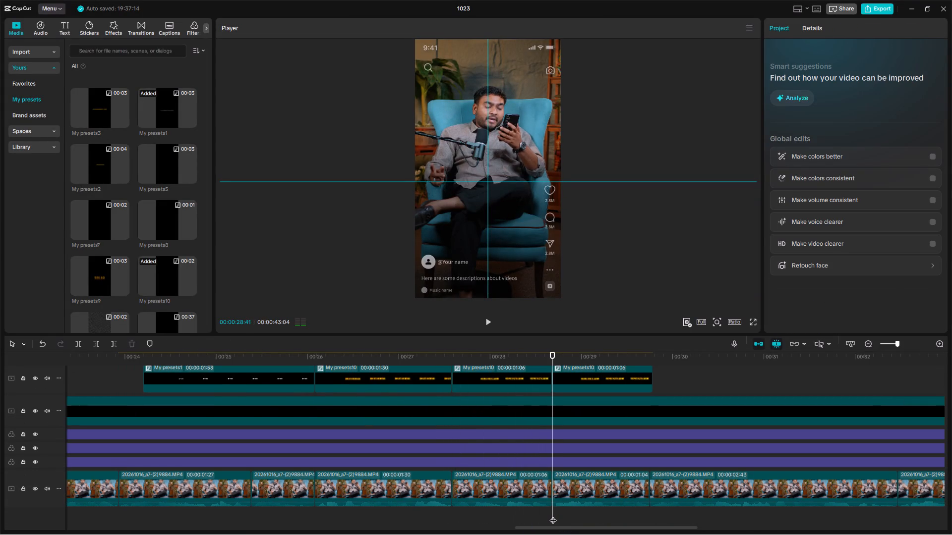
key("Left")
key("w")
scroll(540, 491, "up", 3)
left_click(539, 414)
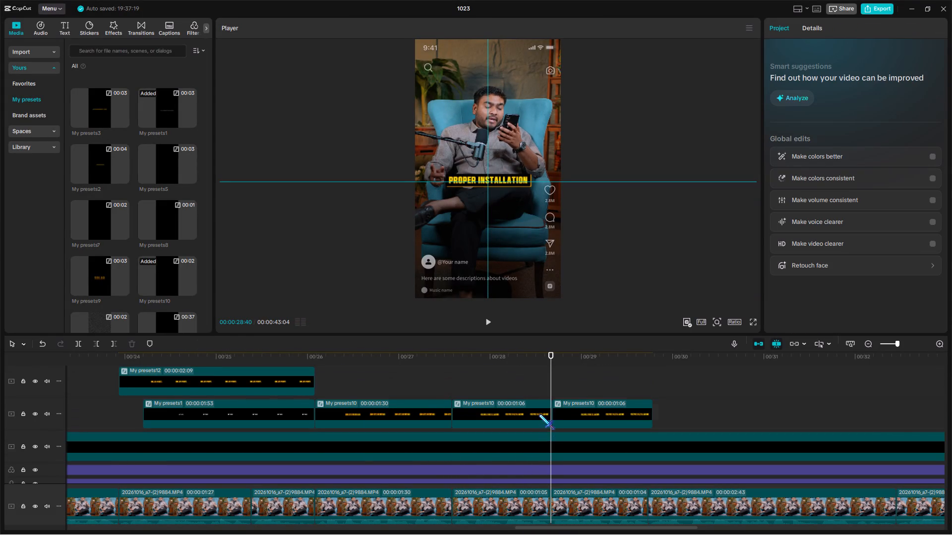
key("w")
Play through the duplicated PROPER INSTALLATION caption and trim its end to the next footage cut, for a duration of 00:00:01:04.
left_click(571, 410)
key("space")
left_click_drag(530, 384, 844, 387)
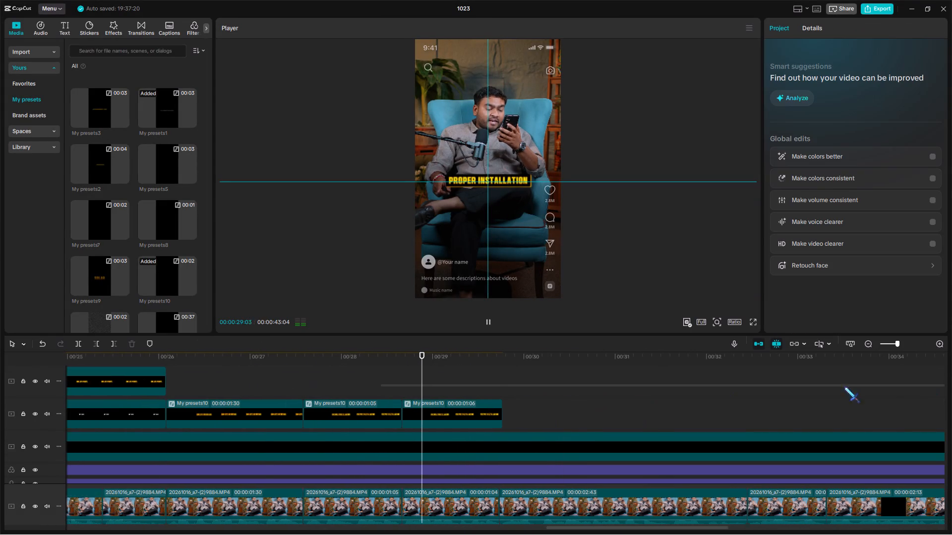
left_click_drag(844, 387, 414, 387)
key("space")
left_click(401, 411)
left_click(404, 377)
left_click_drag(404, 377, 408, 396)
left_click(404, 423)
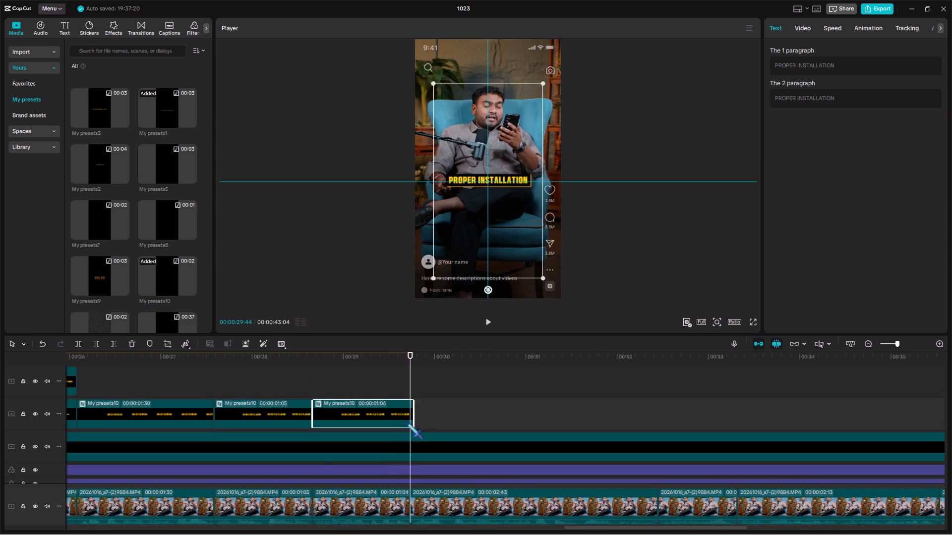
key("w")
Switch to ChatGPT in Chrome and copy "PANEL VERIFICATION" from the script in the Video feedback summary chat.
left_click(600, 525)
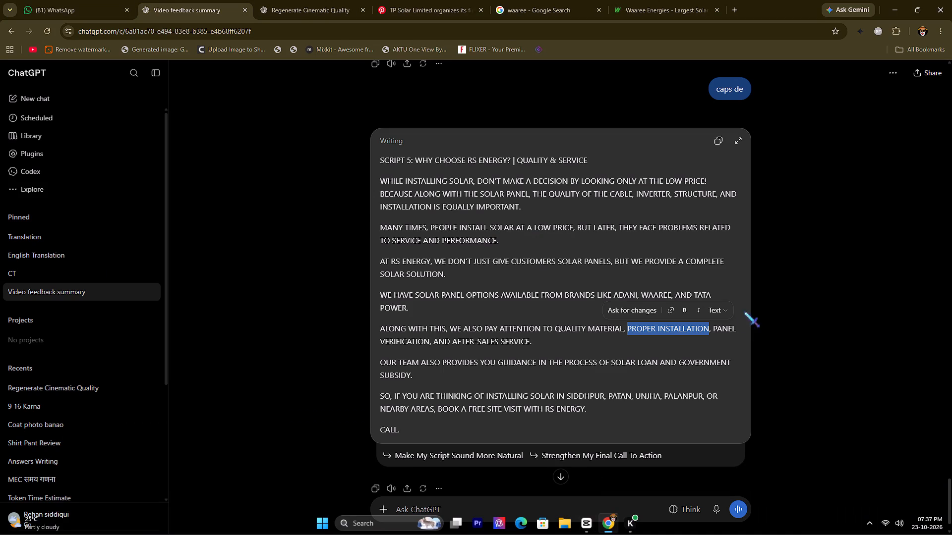
left_click_drag(715, 327, 428, 340)
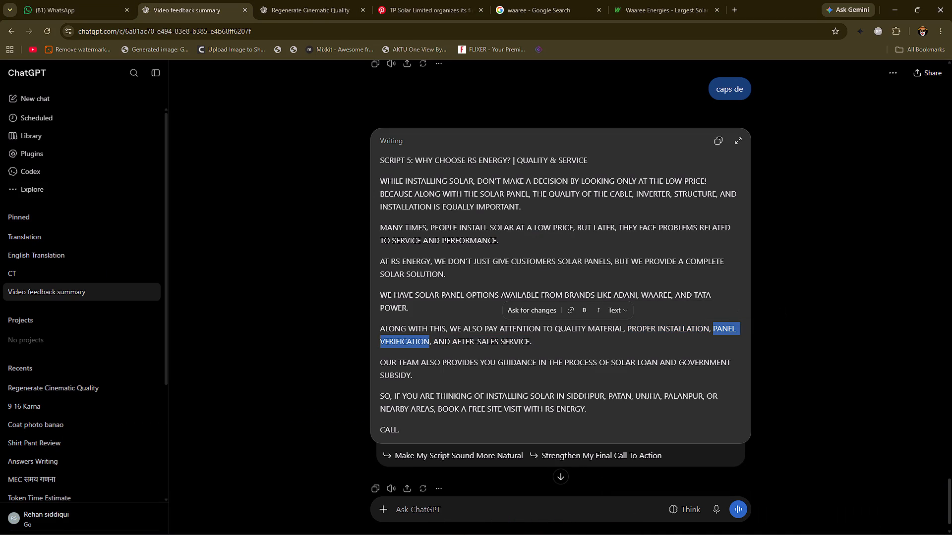
left_click_drag(428, 340, 428, 340)
key("ctrl+c")
Back in CapCut, replace both text paragraphs of the second PROPER INSTALLATION caption with "PANEL VERIFICATION".
left_click(586, 524)
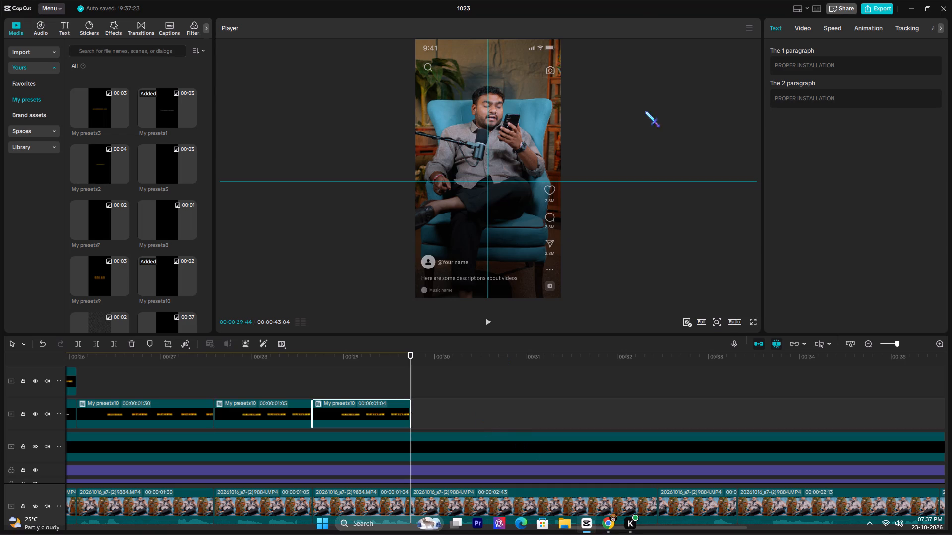
left_click_drag(862, 69, 719, 41, "ctrl")
key("ctrl+v")
left_click_drag(870, 105, 724, 86, "ctrl")
key("ctrl+v")
Open this caption's compound clip, replace the text of its nested Compound clip5 with "PANEL VERIFICATION", and return to the main timeline for playback.
left_click(383, 375)
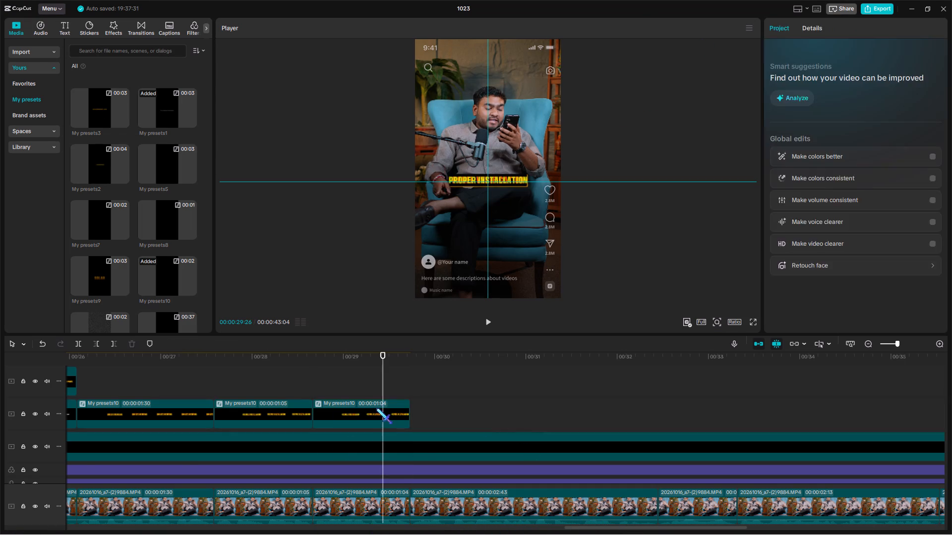
double_click(376, 408)
left_click(341, 376)
left_click(335, 419)
left_click_drag(880, 63, 764, 54, "ctrl")
key("ctrl+v")
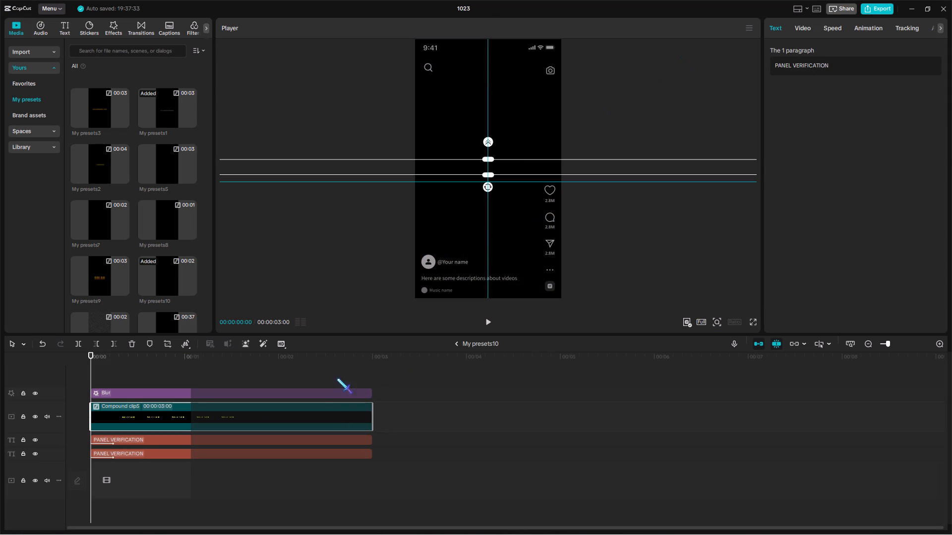
left_click_drag(318, 377, 322, 375)
left_click(457, 343)
left_click(385, 386)
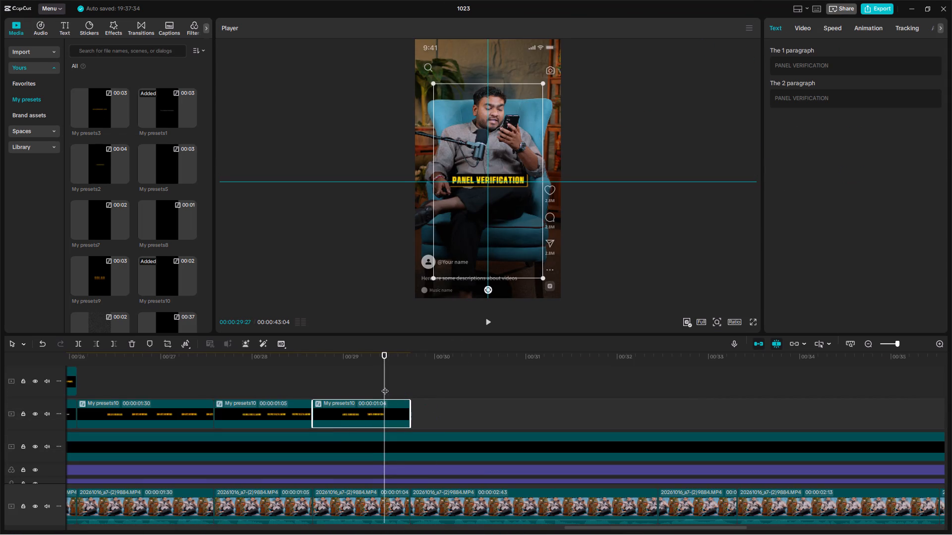
key("space")
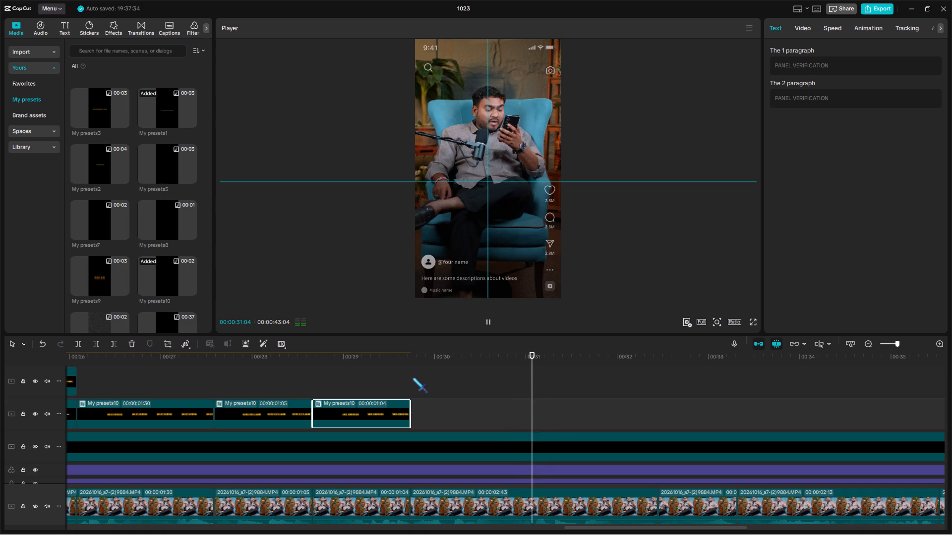
Duplicate the PANEL VERIFICATION caption directly after itself, starting at 00:00:29:44.
left_click(411, 378)
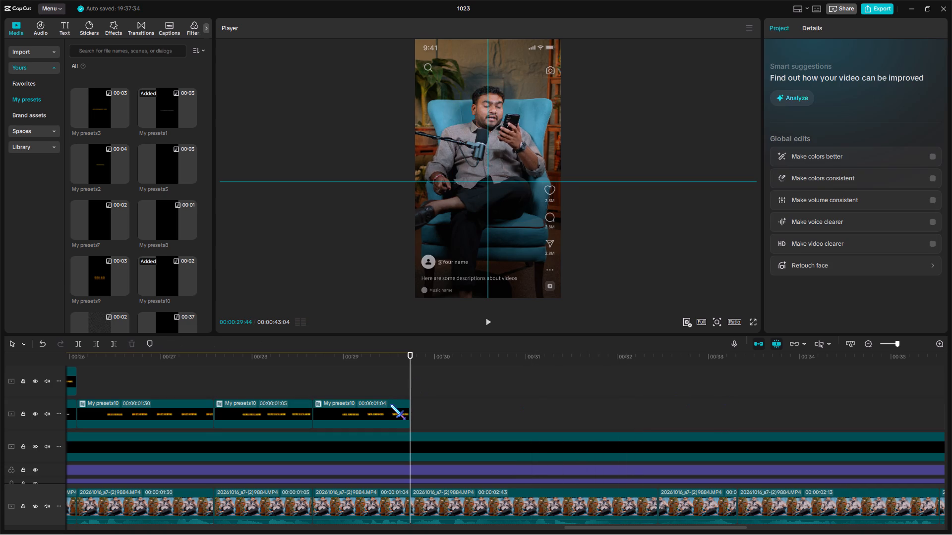
left_click(390, 404)
key("ctrl+c")
key("ctrl+v")
Split the footage clip under the duplicated caption at a duration of 00:00:01:47 and cut the first few frames off the second part.
key("space")
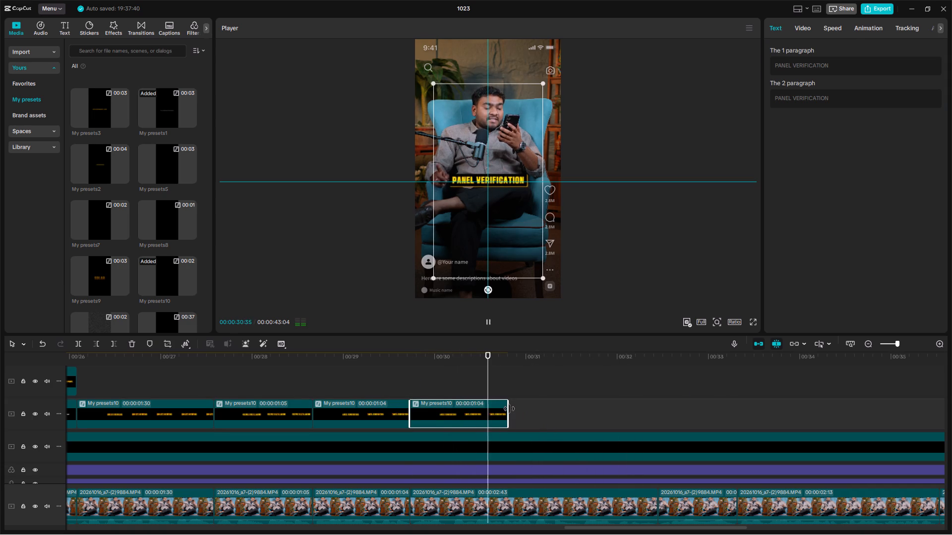
left_click(565, 416)
left_click_drag(565, 416, 568, 422)
key("space")
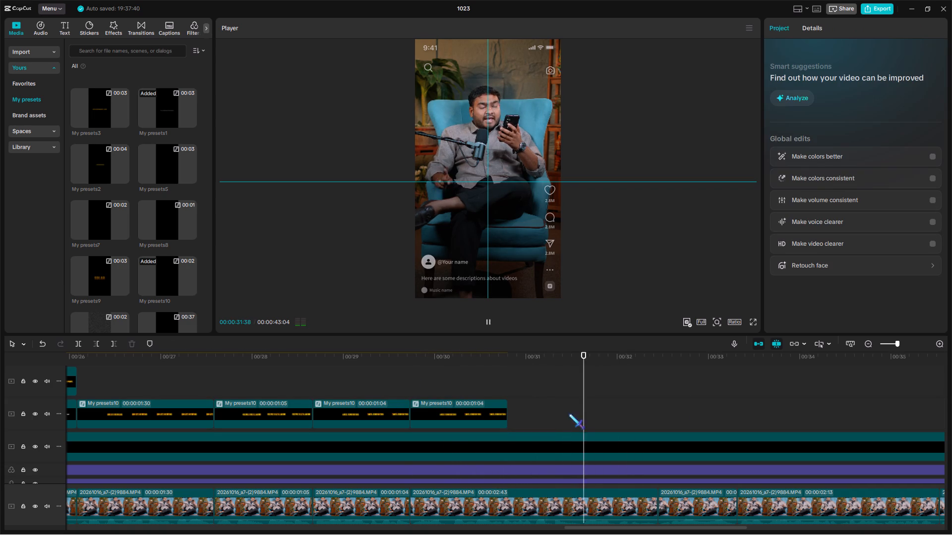
left_click(569, 414)
left_click_drag(569, 414, 578, 415)
key("ctrl+b")
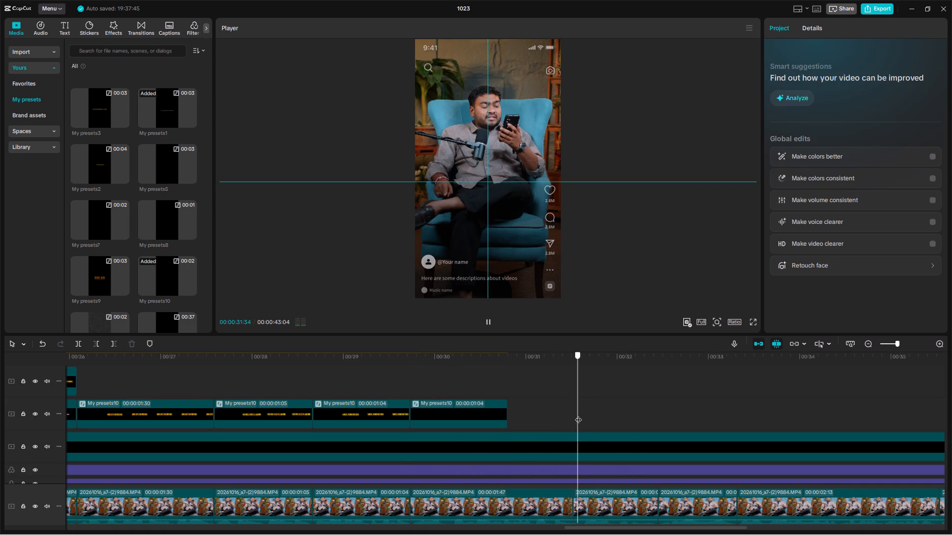
left_click_drag(578, 415, 581, 406)
key("q")
Play up to the new cut and trim the end of the footage clip before it to 00:00:01:44.
scroll(554, 417, "up", 5)
left_click(444, 391)
key("space")
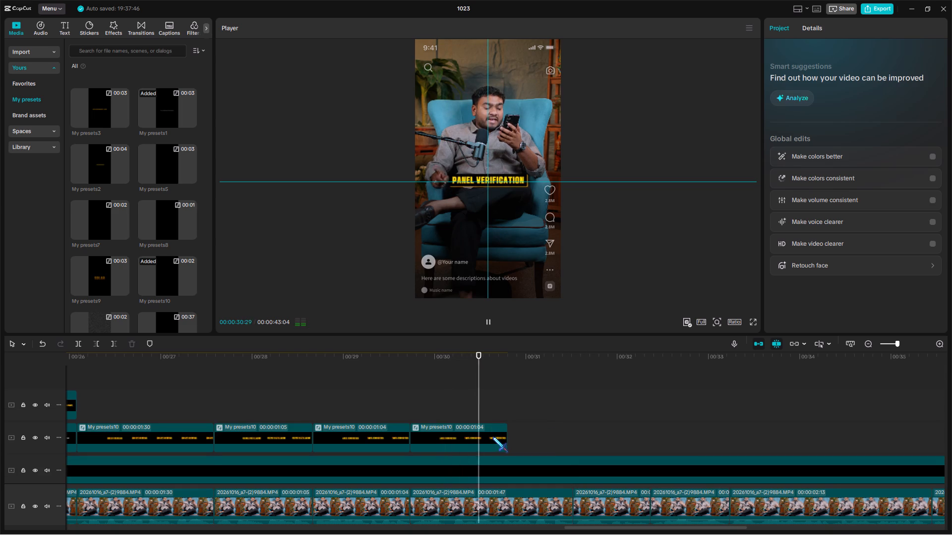
left_click(579, 409)
left_click_drag(579, 410, 571, 430)
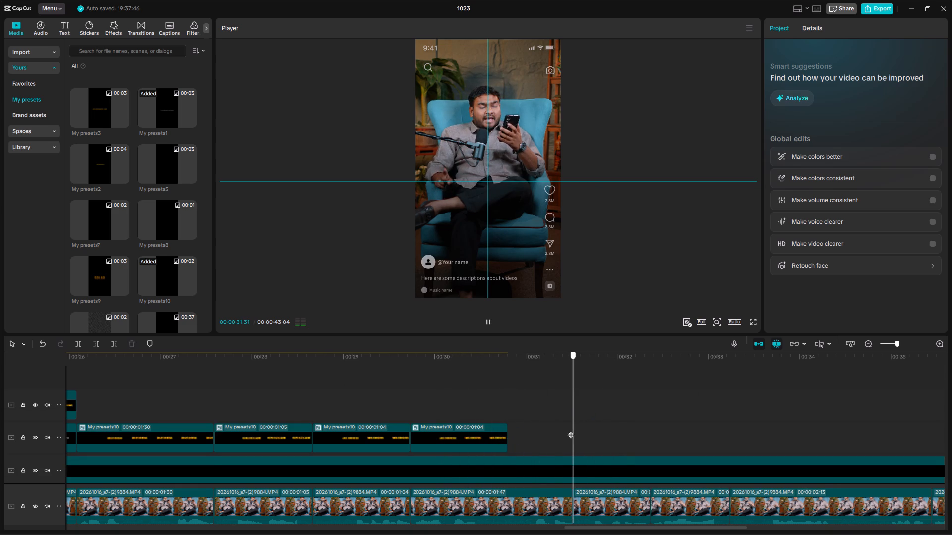
left_click_drag(571, 430, 569, 433)
key("w")
Extend the second PANEL VERIFICATION caption over the following short footage clip to a duration of 00:00:02:35, and play it back.
left_click_drag(507, 428, 618, 429)
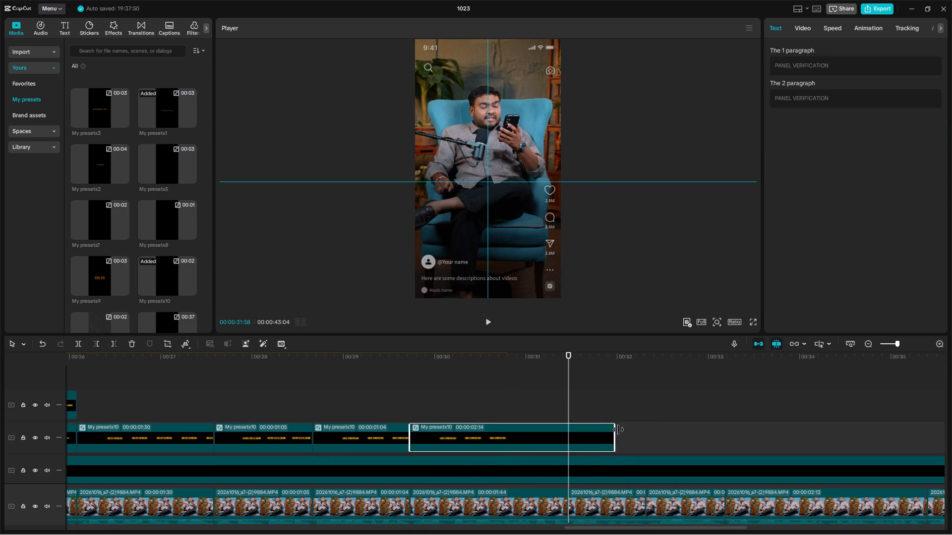
left_click_drag(618, 429, 647, 411)
left_click(413, 412)
key("space")
left_click_drag(354, 399, 951, 403)
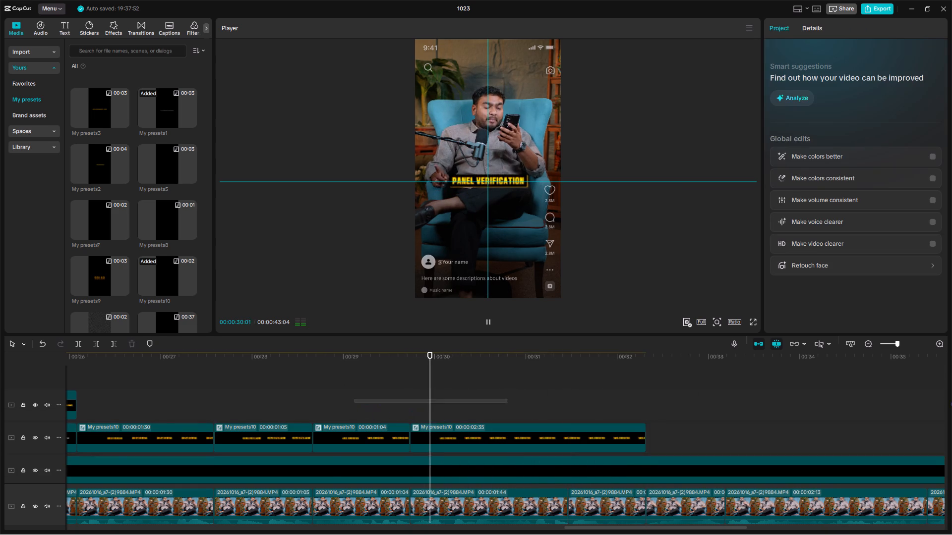
left_click_drag(951, 403, 321, 403)
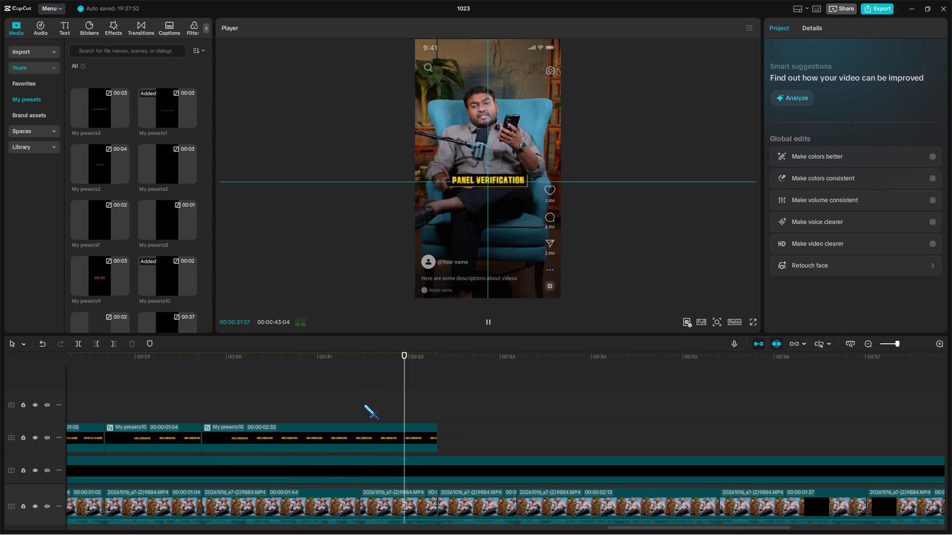
left_click(359, 386)
left_click(307, 391)
Trim the end of the short footage clip to 00:00:00:48 and the second PANEL VERIFICATION caption above it to 00:00:02:32.
key("space")
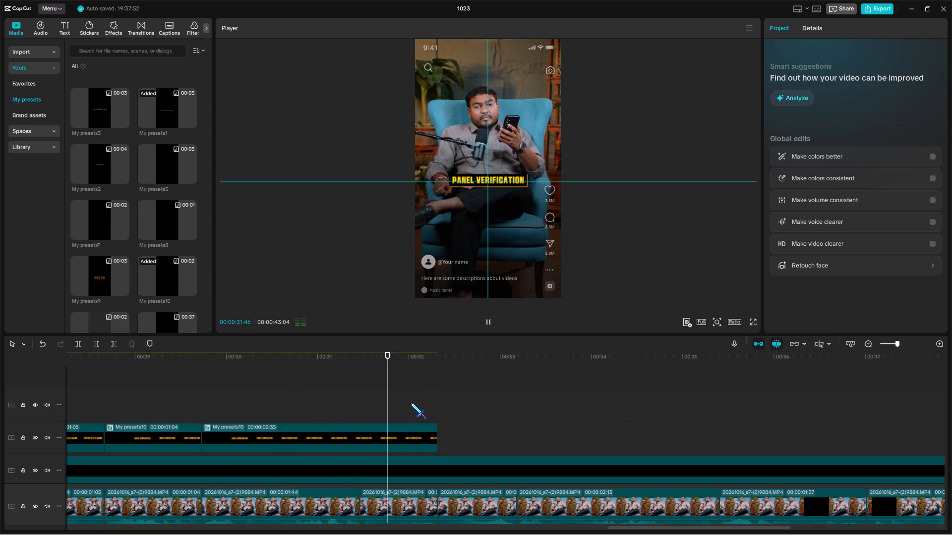
left_click(416, 396)
left_click_drag(417, 396, 435, 431)
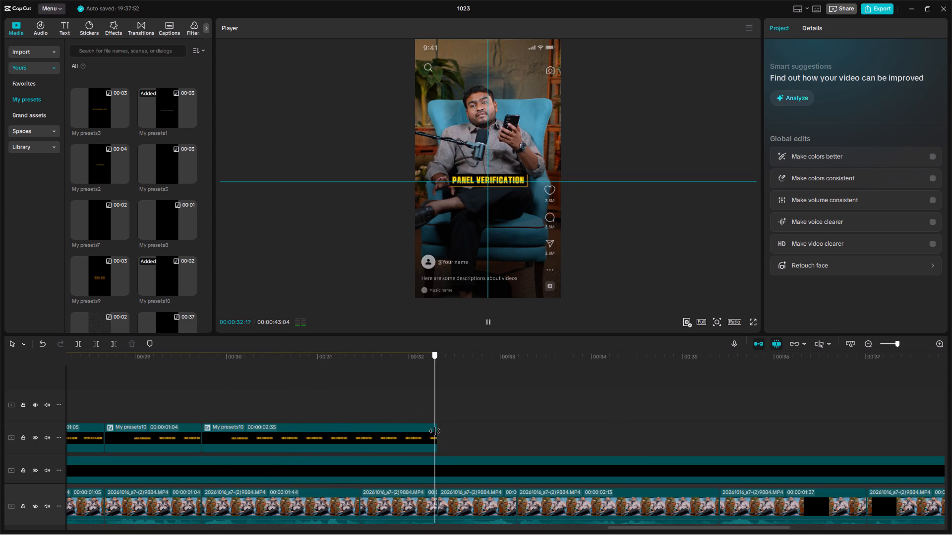
left_click_drag(435, 431, 433, 428)
key("w")
left_click(428, 439)
key("w")
Play the section, then extend the short footage clip by one frame to 00:00:00:49 and the second PANEL VERIFICATION caption to 00:00:02:33.
left_click(210, 397)
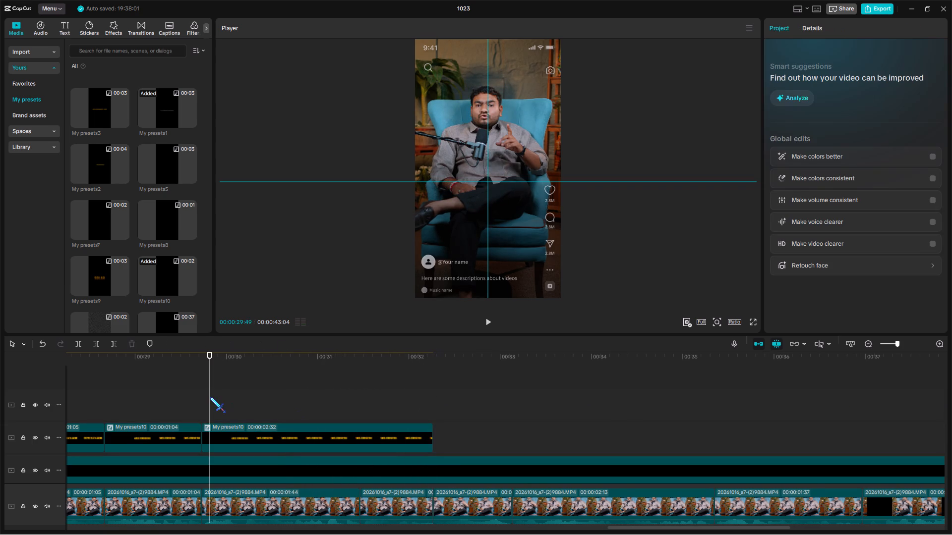
key("space")
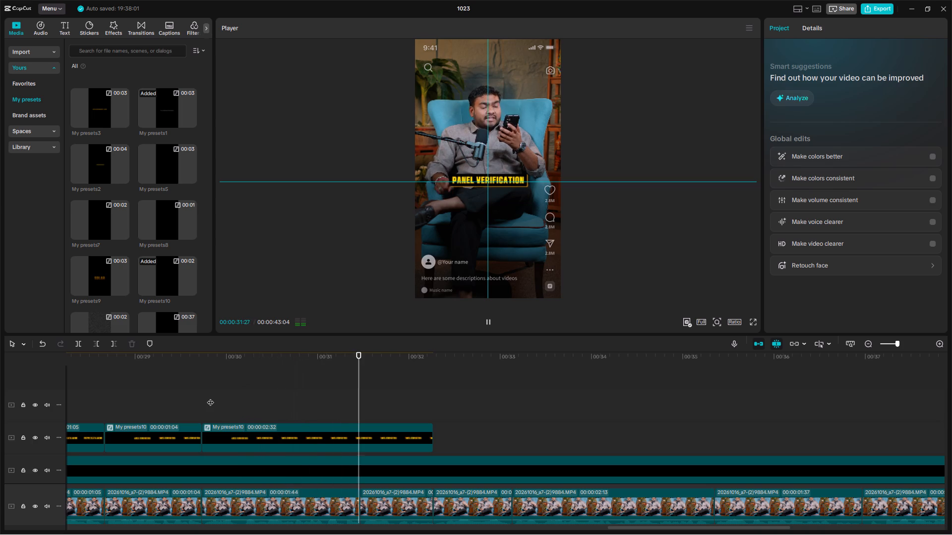
left_click(432, 394)
left_click(421, 502)
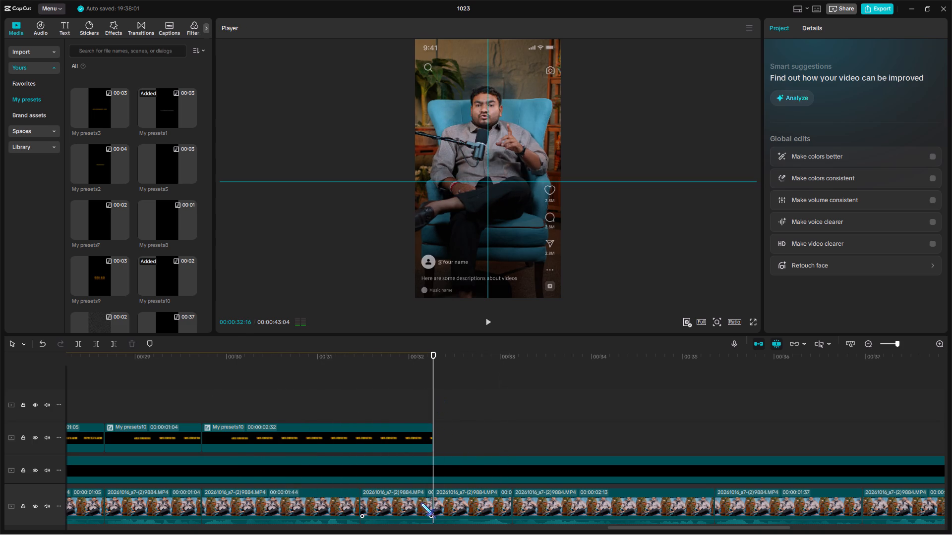
left_click(905, 341)
scroll(565, 463, "down", 3)
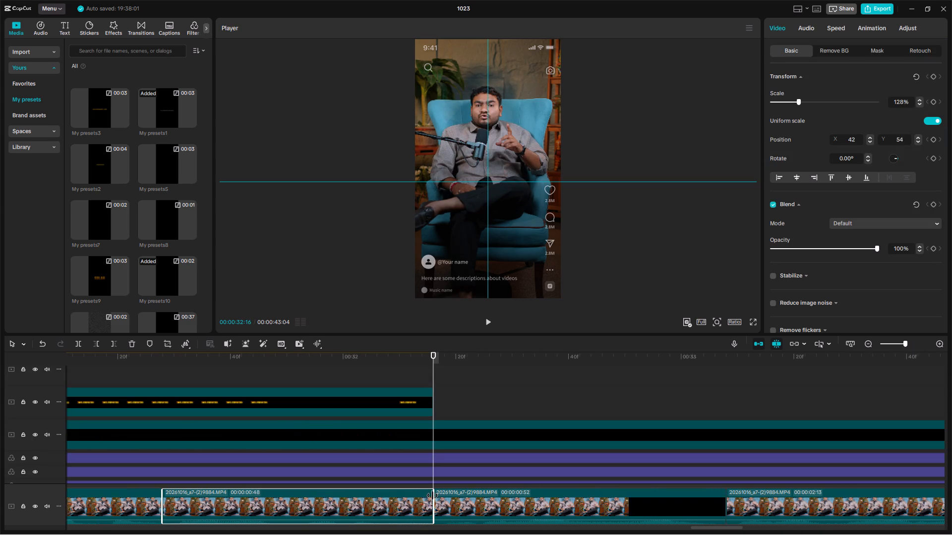
left_click(433, 495)
scroll(434, 499, "up", 3)
left_click_drag(434, 428, 440, 436)
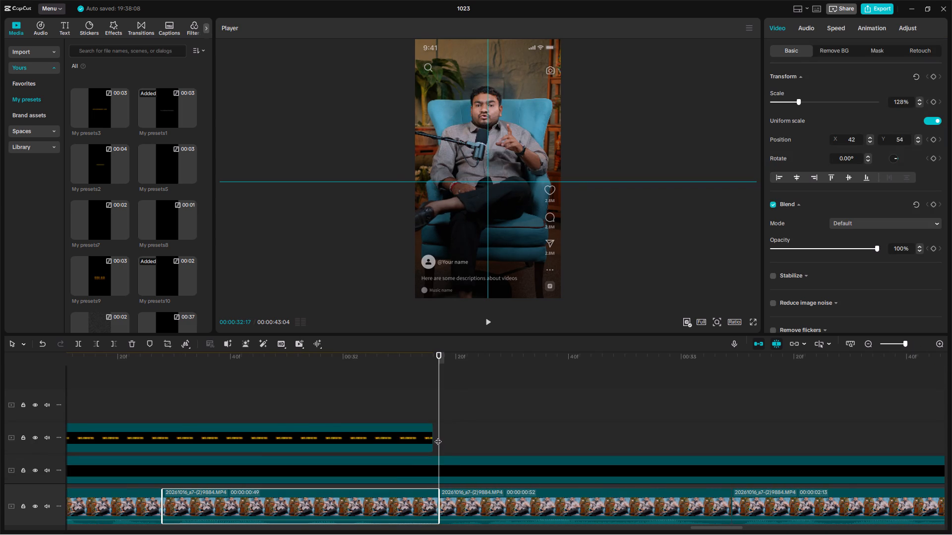
left_click_drag(432, 431, 439, 441)
left_click_drag(900, 344, 898, 348)
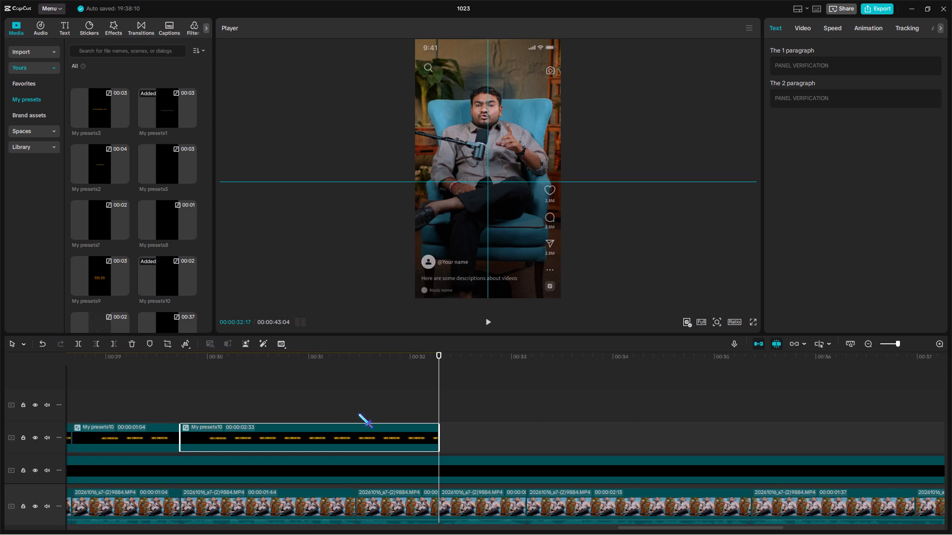
Play the section over the second PANEL VERIFICATION caption, and copy "AFTER-SALES SERVICE" from the script in ChatGPT.
left_click(893, 344)
left_click(250, 413)
key("space")
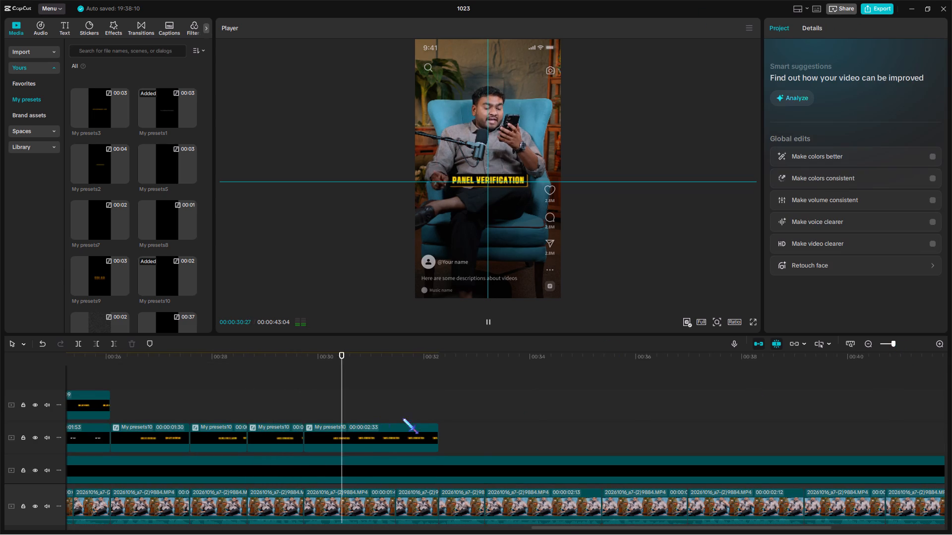
key("space")
left_click(610, 523)
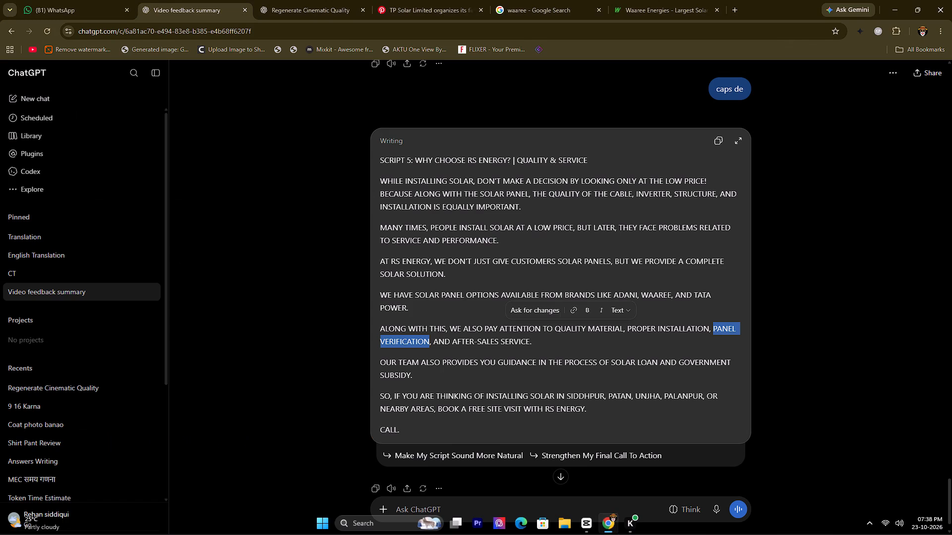
left_click_drag(453, 342, 526, 343)
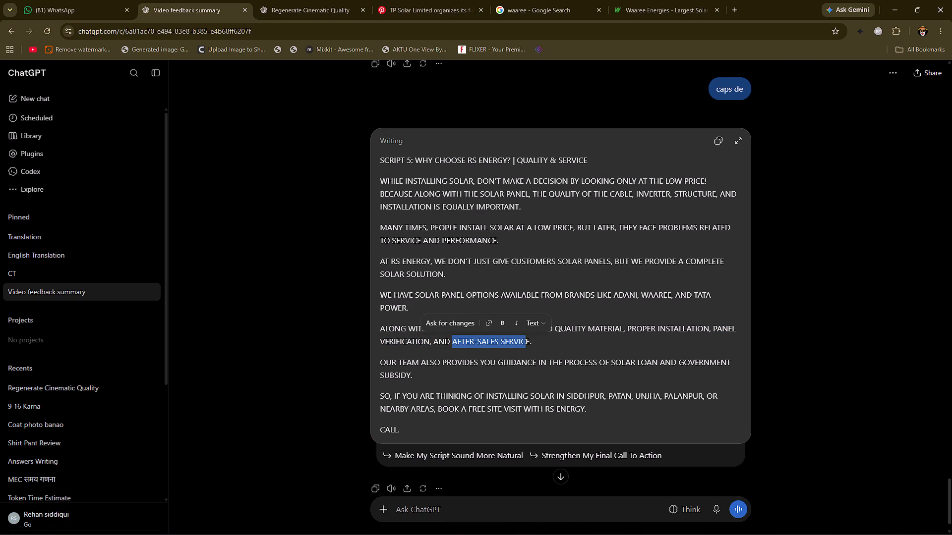
left_click_drag(526, 343, 528, 343)
key("ctrl+c")
In CapCut, replace both text layers inside the second PANEL VERIFICATION caption with AFTER-SALES SERVICE, return to the main timeline and play it.
left_click(597, 529)
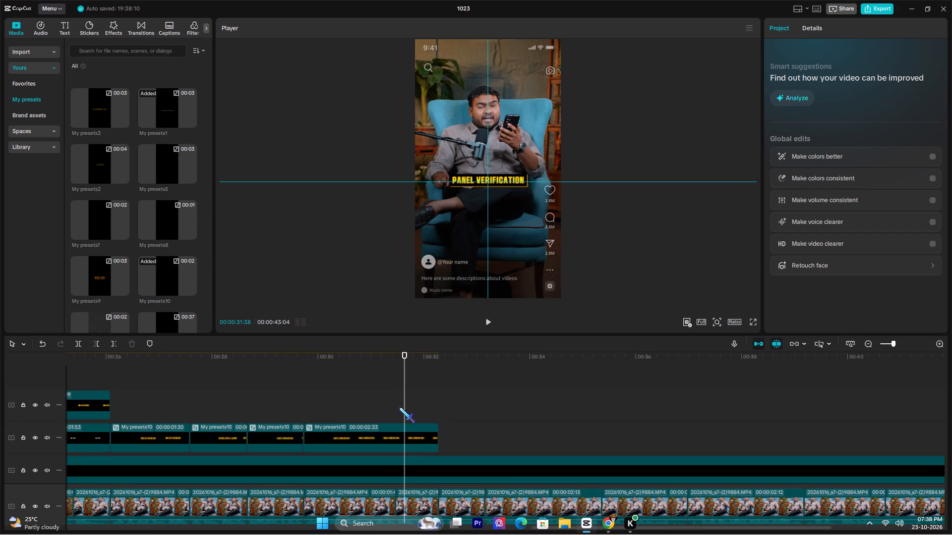
left_click(399, 407)
double_click(396, 435)
left_click(268, 478)
left_click(270, 456)
left_click_drag(872, 90, 703, 74, "ctrl")
key("ctrl+v")
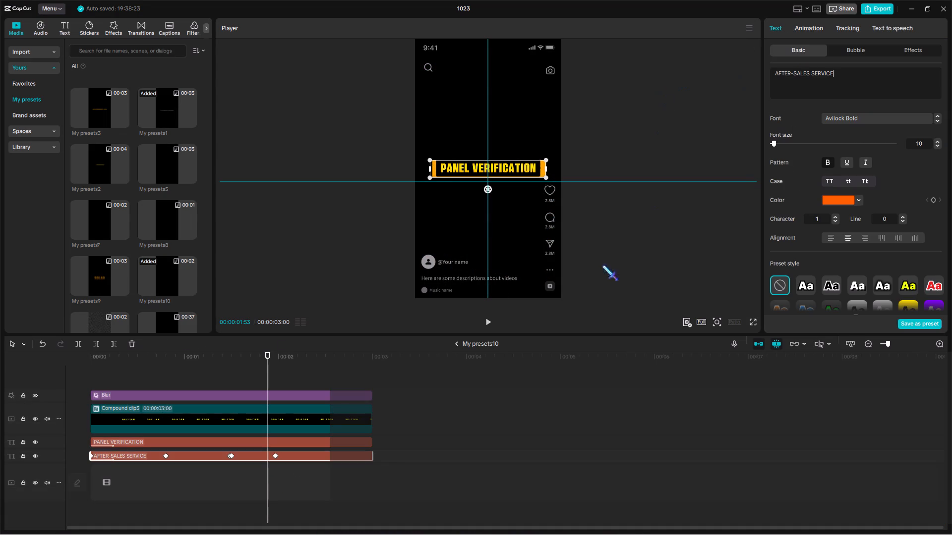
left_click(312, 444)
left_click_drag(859, 74, 764, 67, "ctrl")
key("ctrl+v")
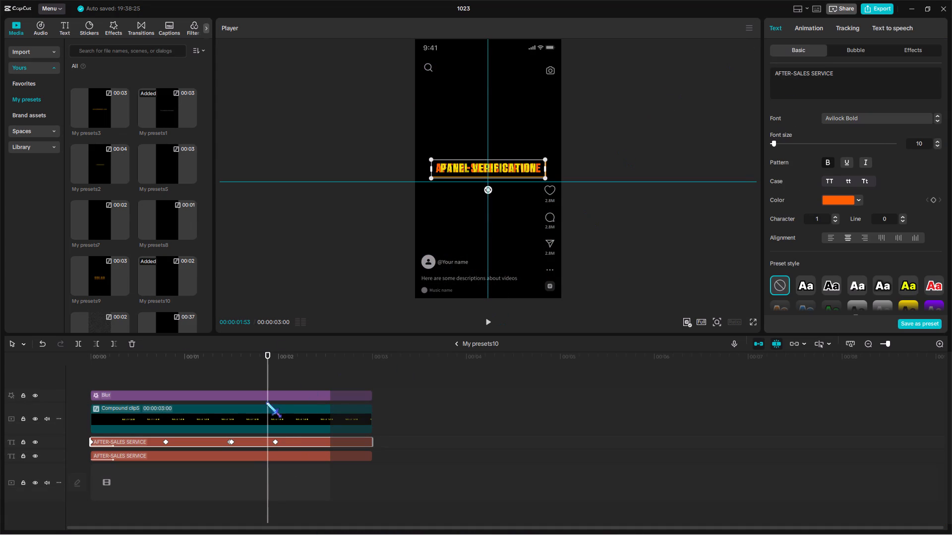
left_click(278, 432)
left_click_drag(839, 64, 750, 62, "ctrl")
key("ctrl+v")
left_click(249, 367)
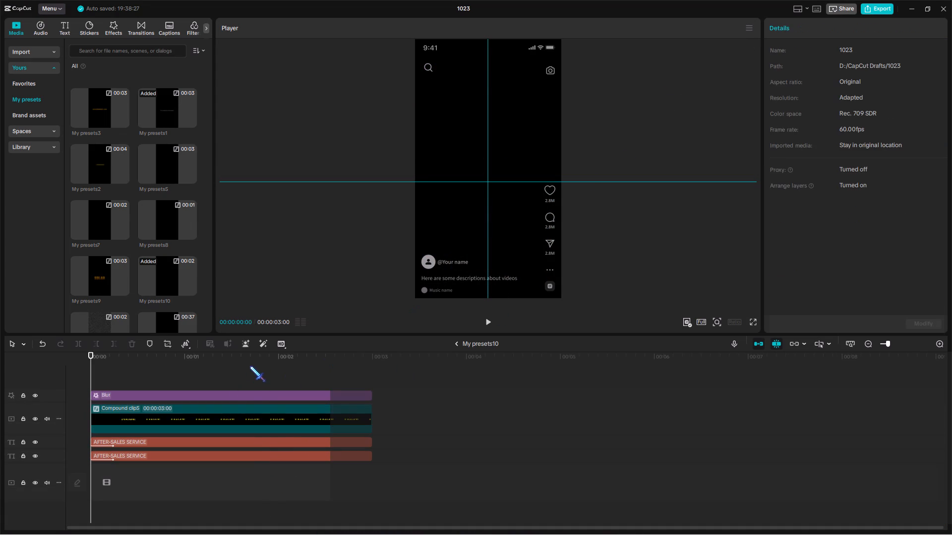
left_click(462, 346)
left_click(260, 393)
key("space")
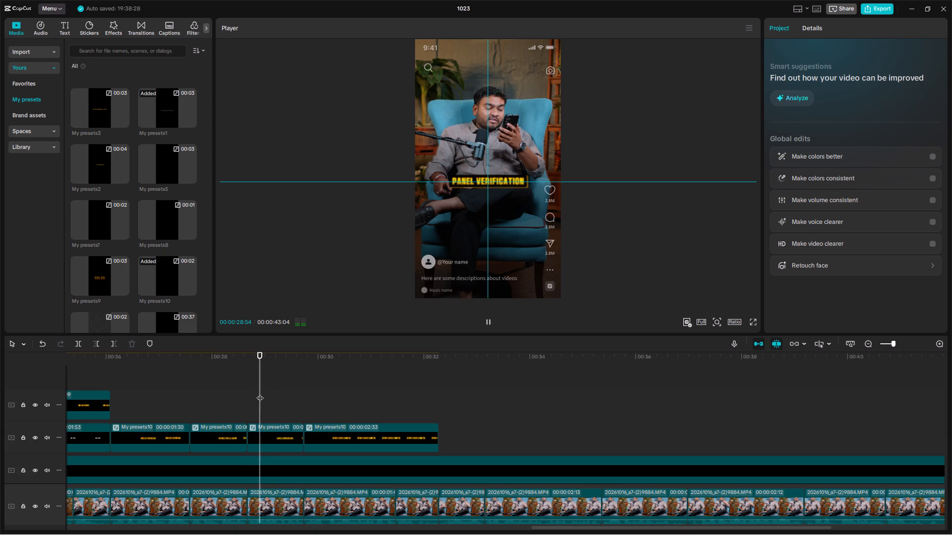
Set the scale of the QUALITY MATERIAL and PROPER INSTALLATION captions to 72%.
left_click(155, 403)
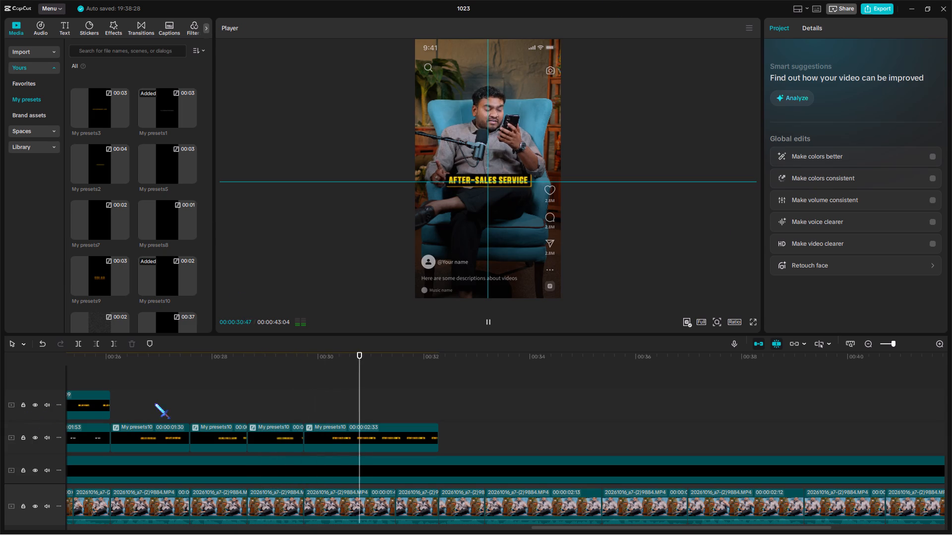
left_click(166, 439)
left_click(798, 28)
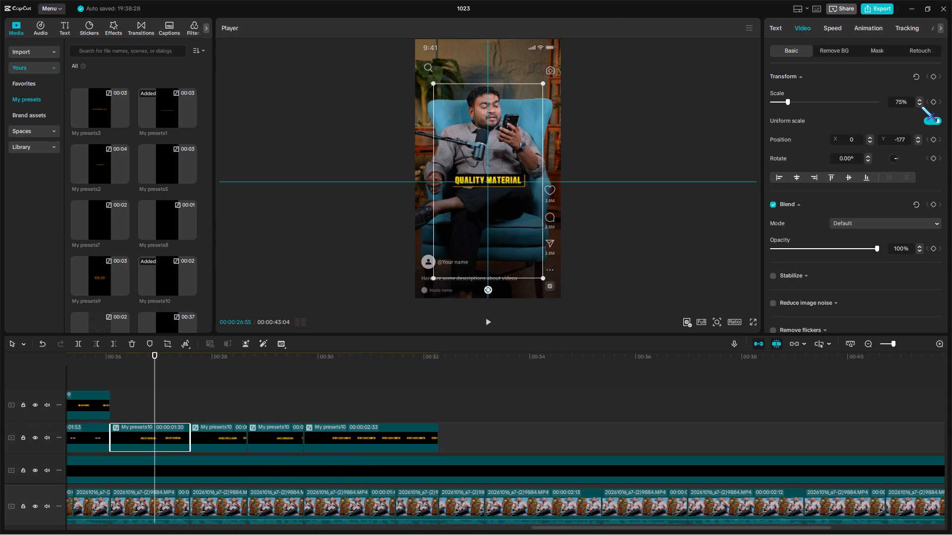
triple_click(921, 106)
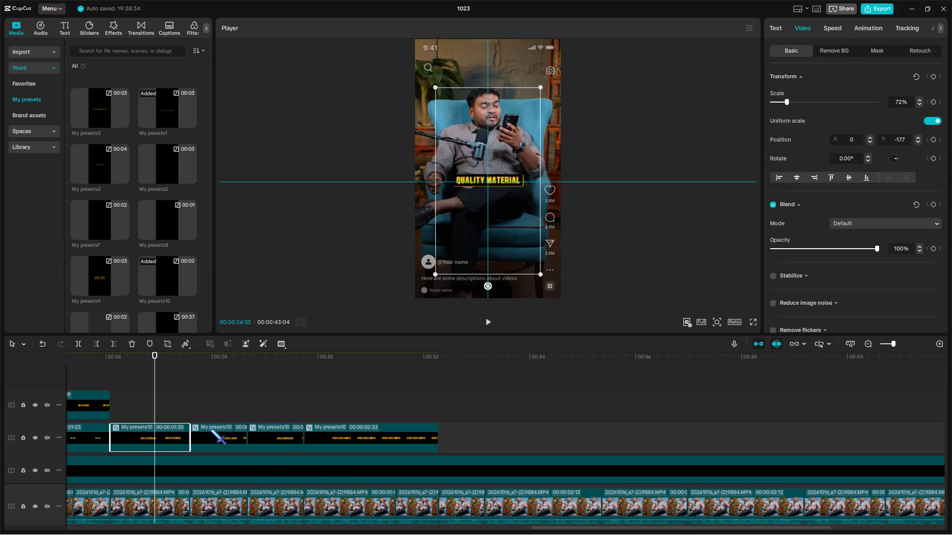
left_click(215, 414)
left_click(215, 433)
left_click(797, 41)
left_click(816, 30)
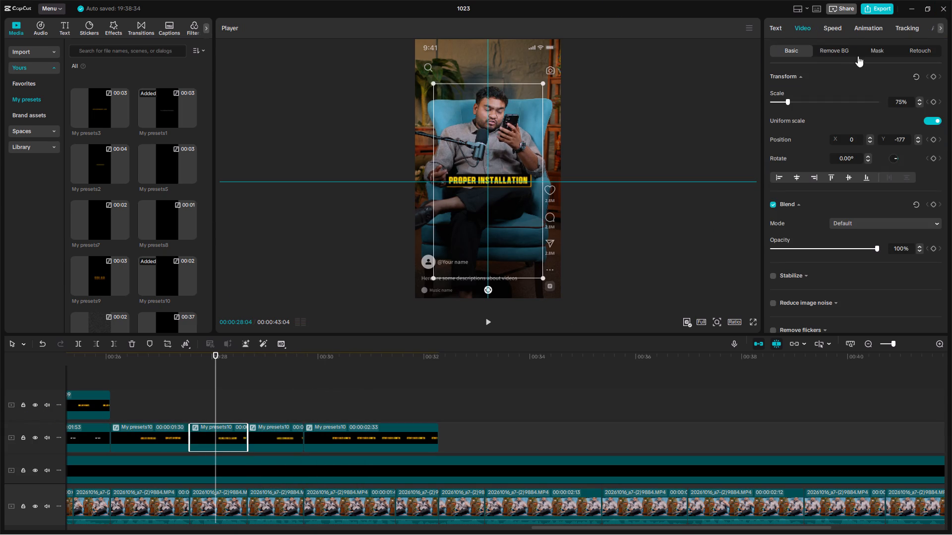
triple_click(923, 104)
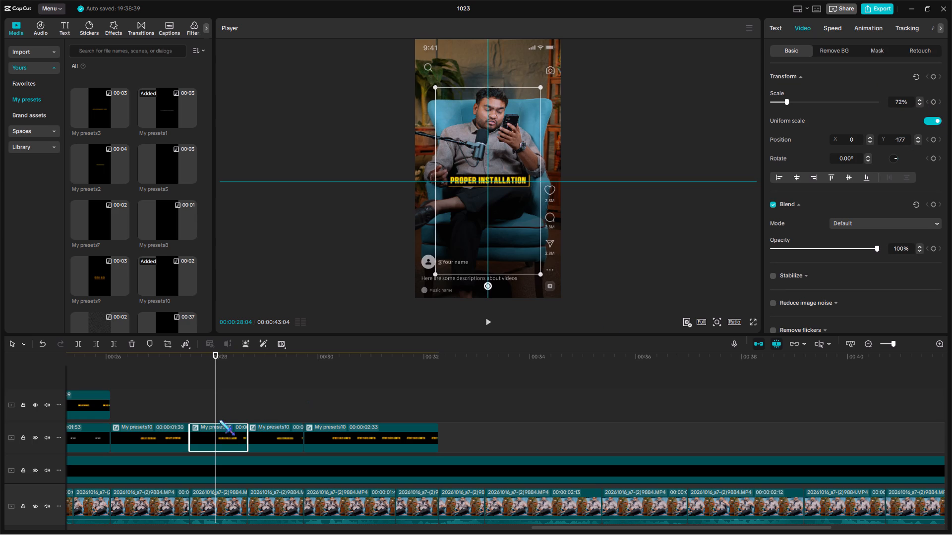
Scale the PANEL VERIFICATION caption down slightly and the AFTER-SALES SERVICE caption to about 73%.
left_click(264, 400)
left_click(266, 437)
left_click(799, 29)
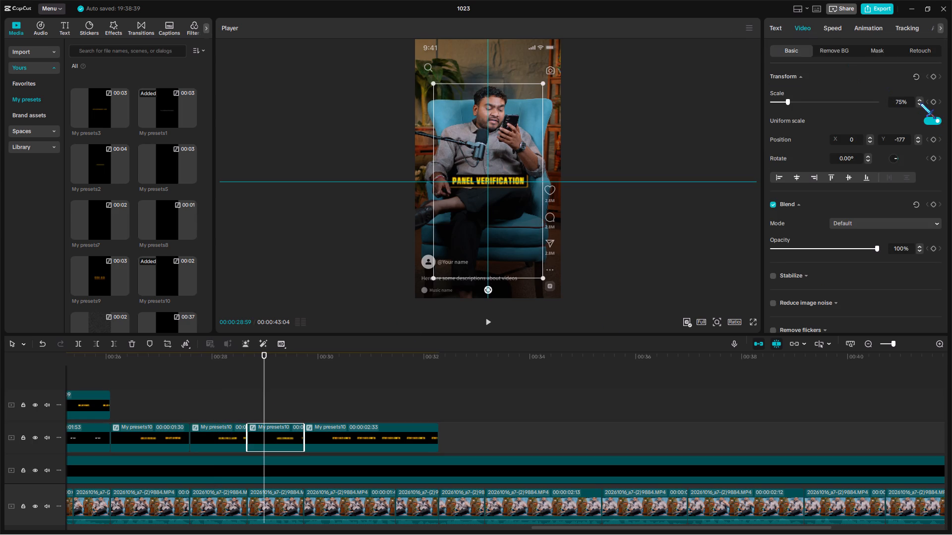
triple_click(920, 103)
left_click(362, 408)
left_click(356, 435)
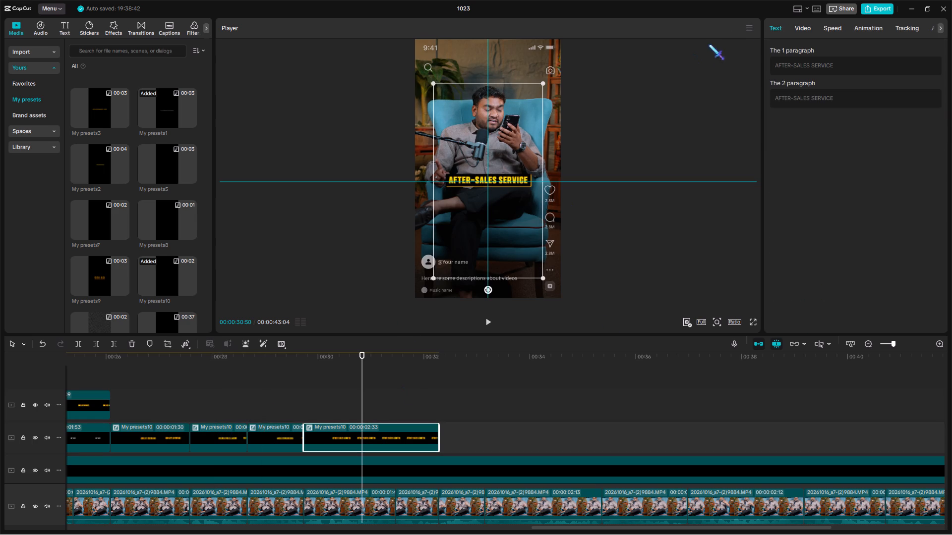
left_click(824, 35)
left_click(809, 33)
triple_click(921, 106)
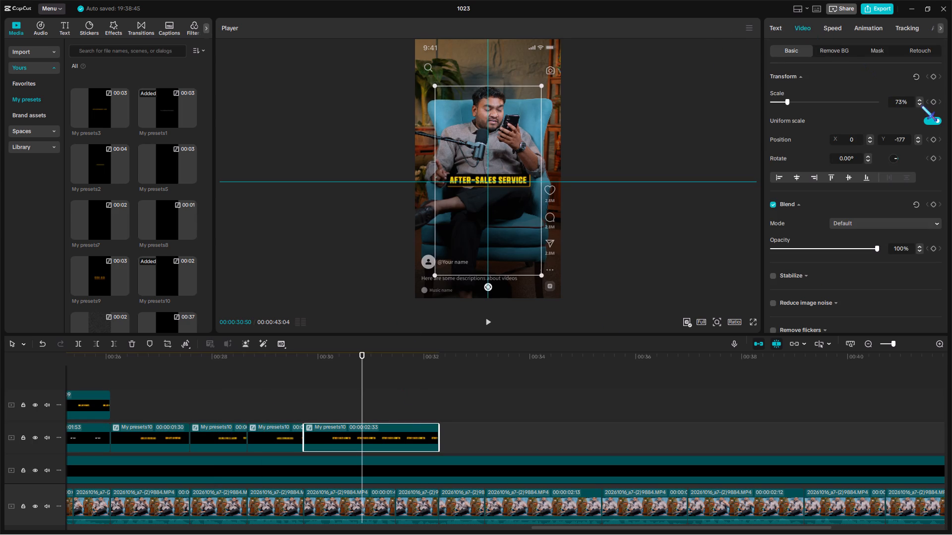
Play the AFTER-SALES SERVICE section and trim the end of the first footage clip beneath it by one frame to 00:00:01:43.
left_click(376, 392)
key("space")
left_click_drag(326, 394, 336, 404)
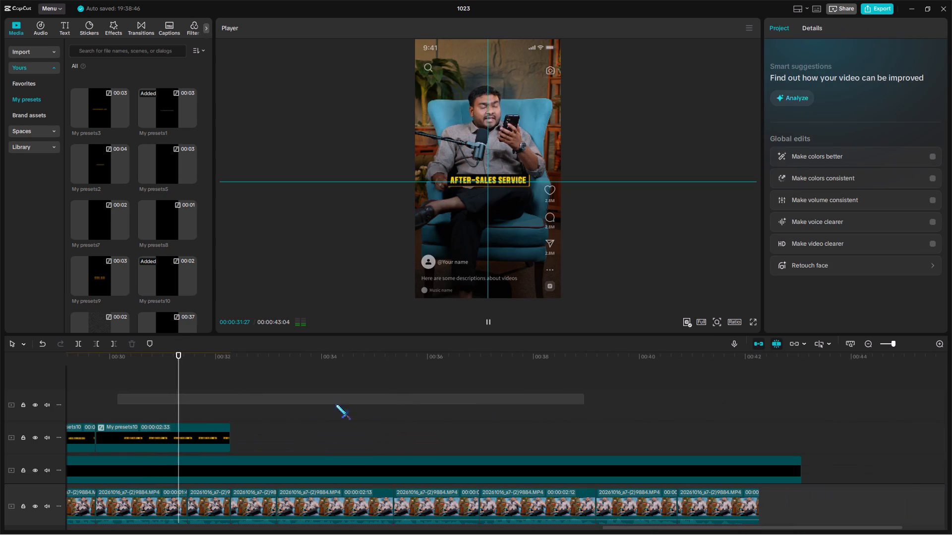
left_click_drag(336, 404, 366, 404)
left_click(164, 399)
left_click(896, 342)
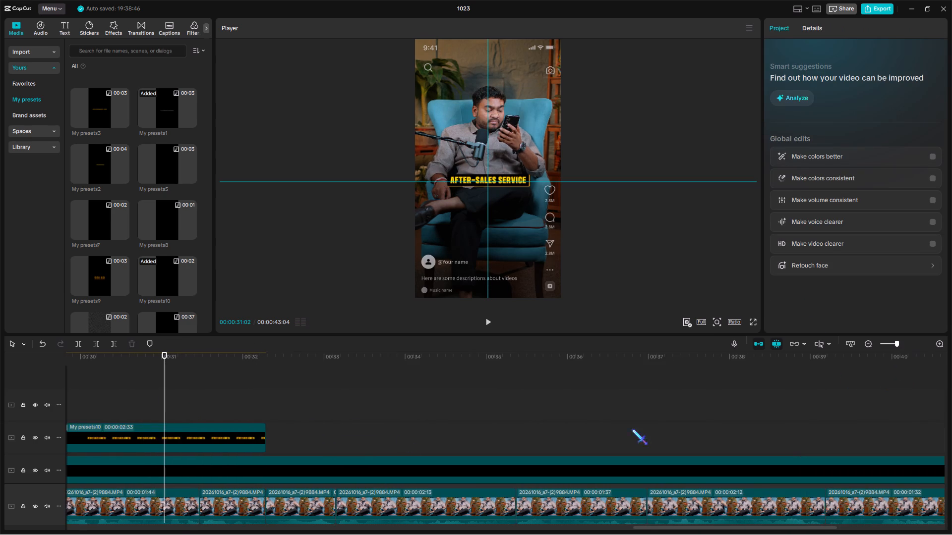
scroll(368, 439, "down", 5)
left_click(198, 513)
key("Left")
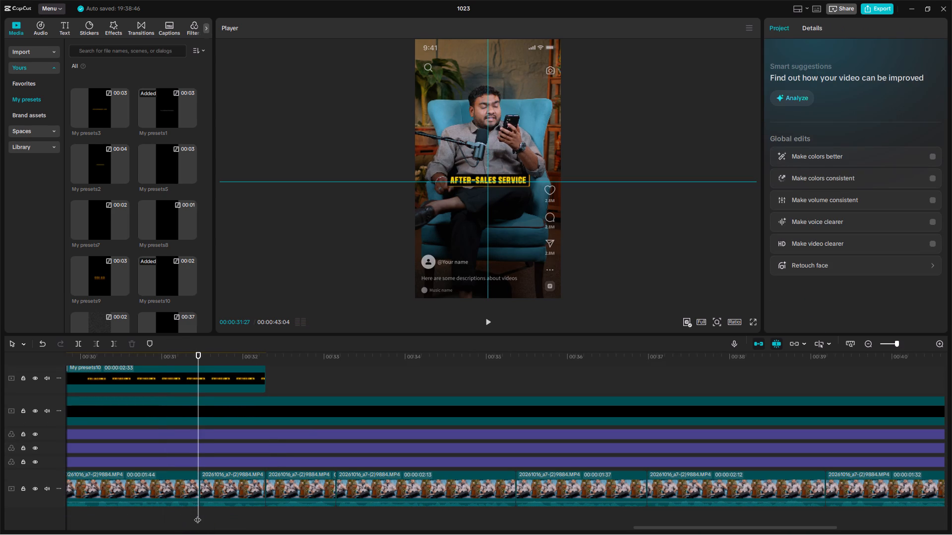
key("w")
scroll(196, 511, "up", 3)
left_click(258, 374)
left_click_drag(258, 374, 261, 382)
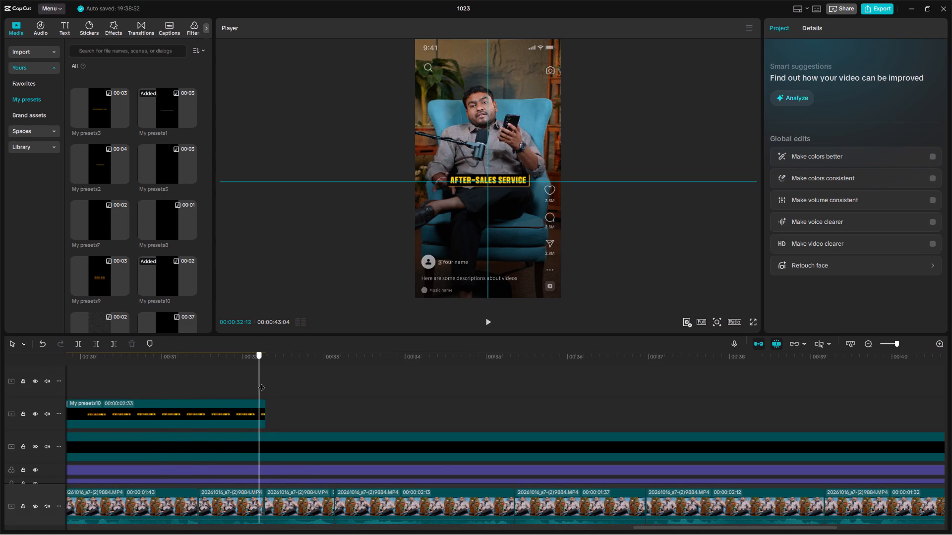
left_click_drag(261, 382, 263, 386)
left_click(250, 414)
key("w")
left_click_drag(169, 380, 254, 393)
left_click(150, 392)
key("space")
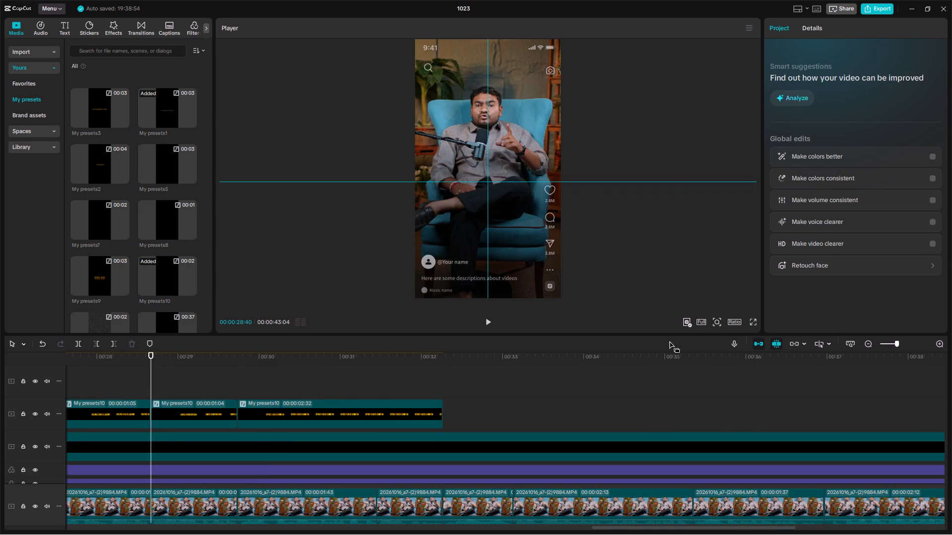
left_click(892, 341)
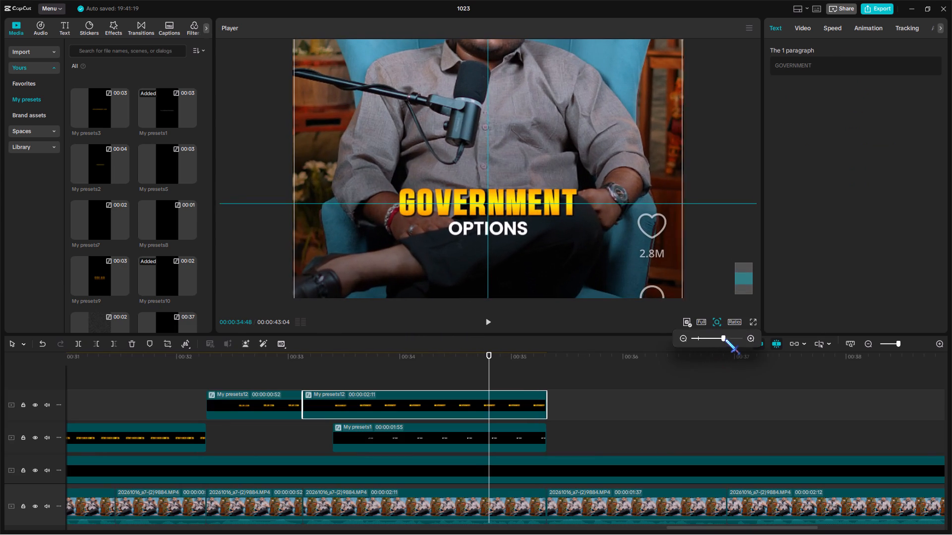
left_click_drag(720, 339, 702, 370)
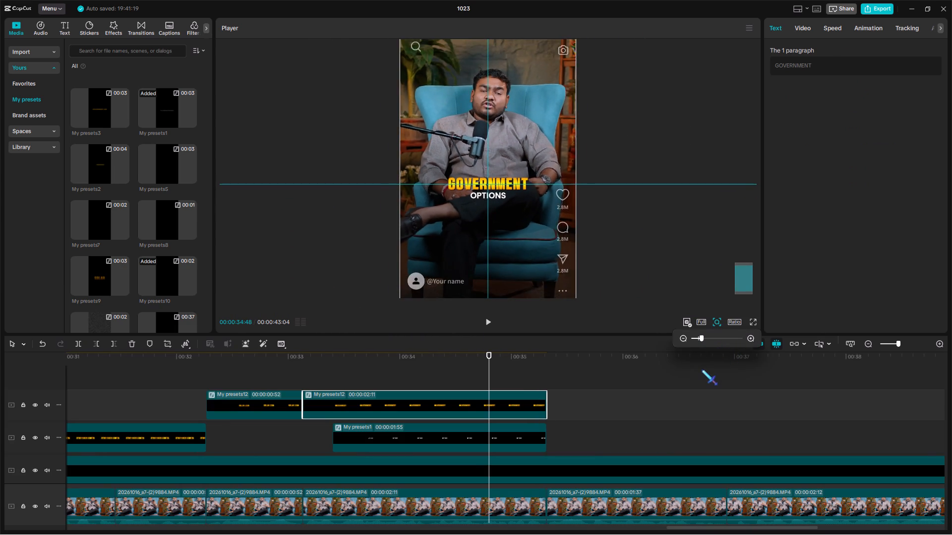
left_click_drag(702, 370, 700, 372)
scroll(311, 385, "up", 4)
left_click(297, 380)
left_click_drag(297, 380, 303, 385)
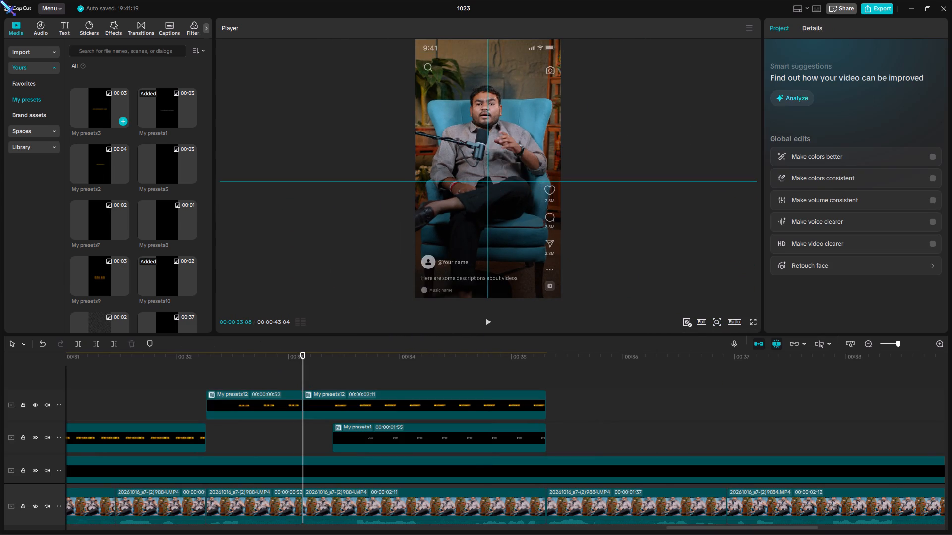
key("space")
key("space")
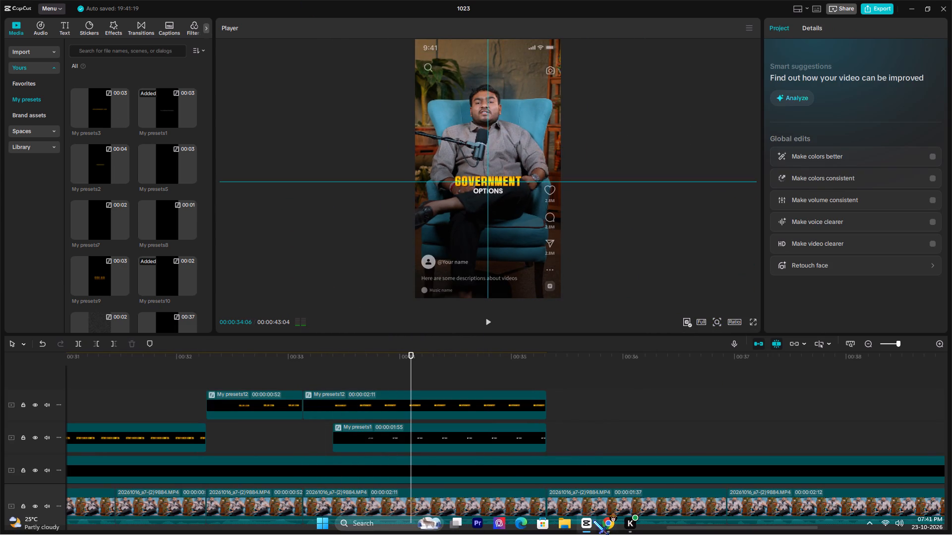
Switch to the ChatGPT script and copy the word "SUBSIDY".
left_click(607, 523)
left_click_drag(379, 374, 404, 374)
left_click_drag(381, 374, 411, 377)
key("ctrl+c")
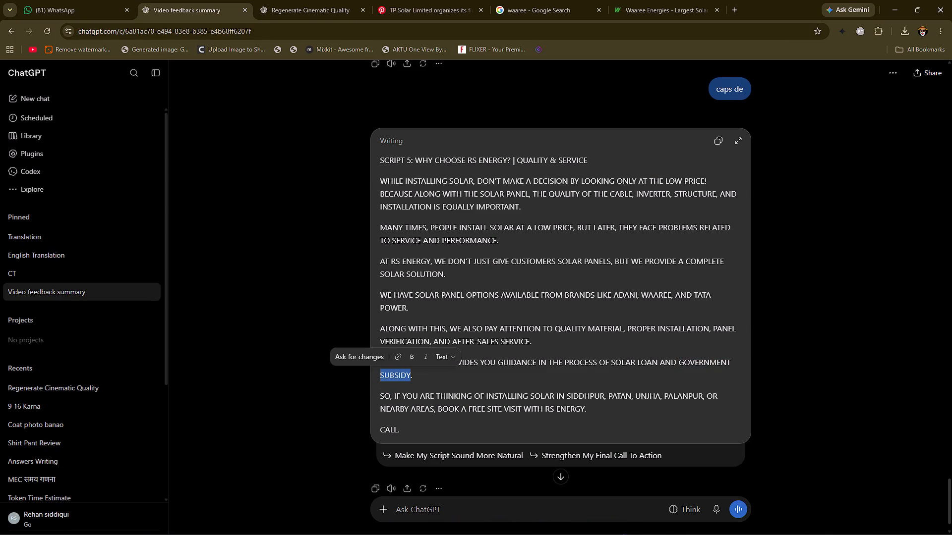
In CapCut, replace the text of the OPTIONS caption under GOVERNMENT with SUBSIDY.
left_click(593, 530)
left_click(503, 438)
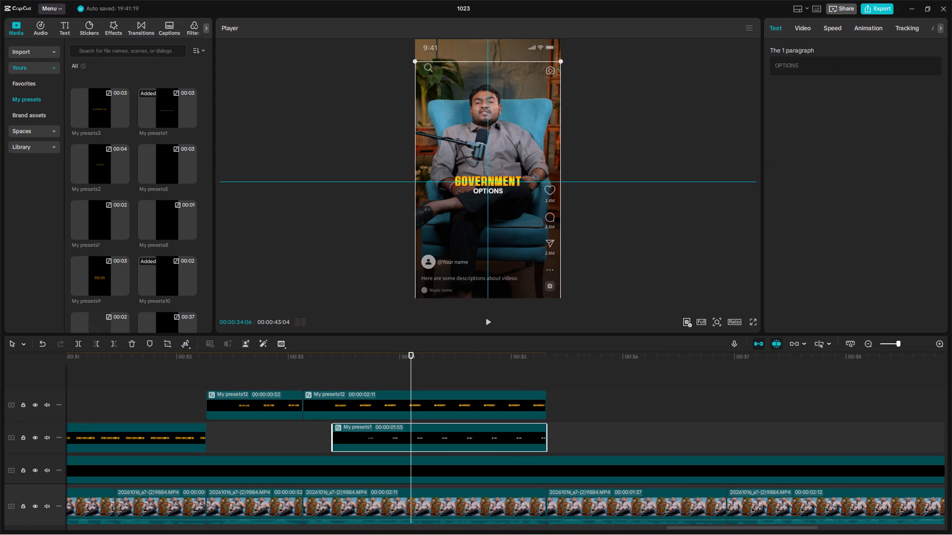
left_click_drag(827, 75, 705, 54, "ctrl")
key("ctrl+v")
key("ctrl+z")
left_click(469, 436)
left_click_drag(807, 65, 707, 56, "ctrl")
key("ctrl+v")
Play back from the start of the GOVERNMENT SUBSIDY caption into the uncaptioned footage after it.
left_click(305, 370)
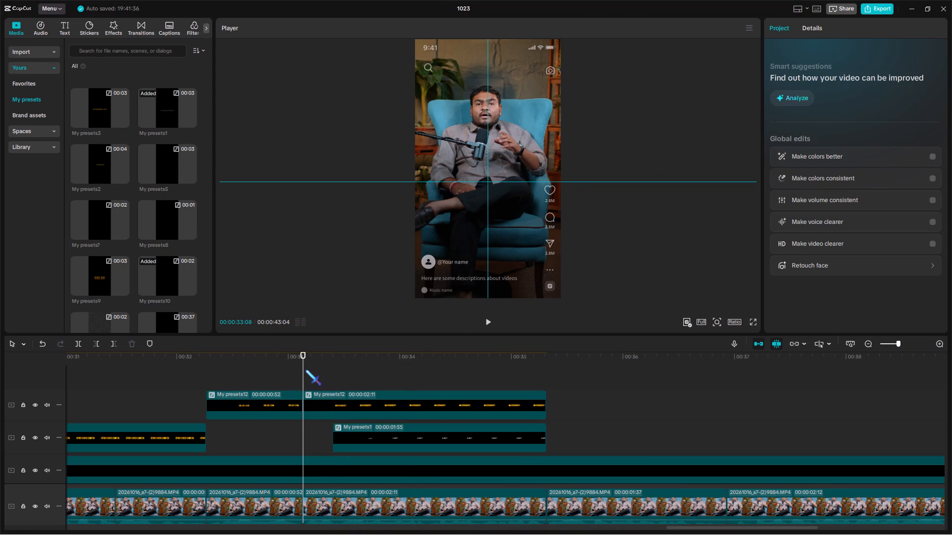
key("space")
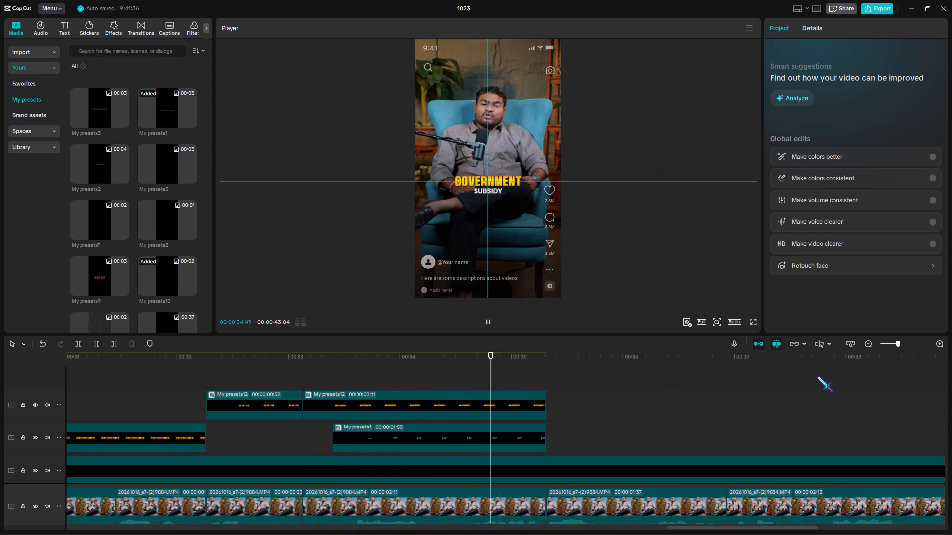
left_click_drag(896, 341, 895, 346)
key("space")
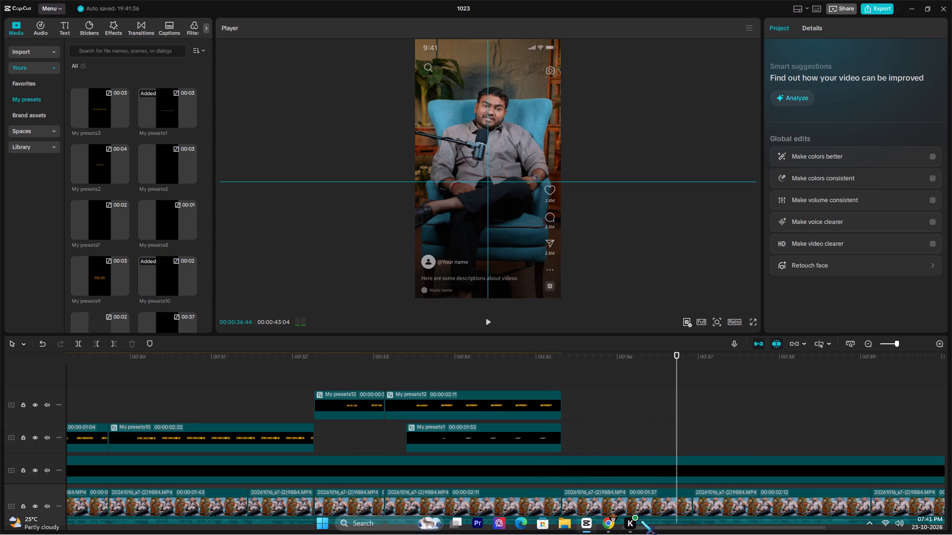
Switch to the ChatGPT script and copy "OUR TEAM ALSO PROVIDES YOU GUIDANCE".
left_click(603, 521)
left_click(442, 390)
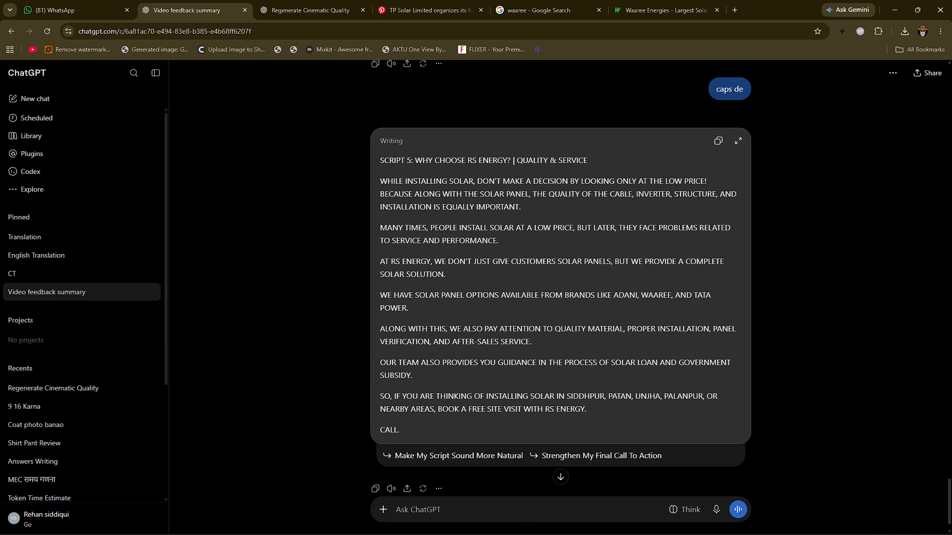
left_click_drag(380, 360, 536, 363)
key("ctrl+c")
In CapCut, copy the earlier PEOPLE INSTALL SOLAR and AT A LOW PRICE caption pair and paste it at 00:35:19, after GOVERNMENT SUBSIDY.
left_click(592, 524)
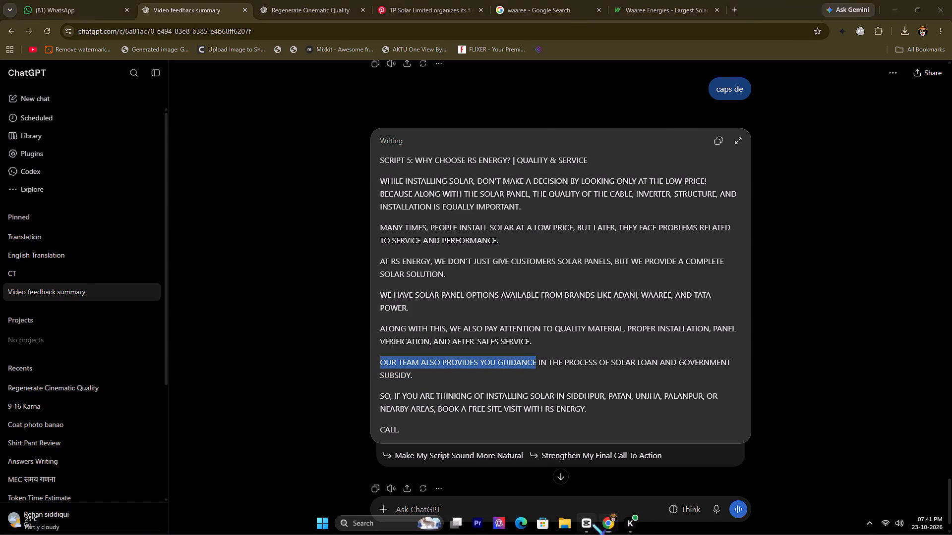
double_click(305, 374)
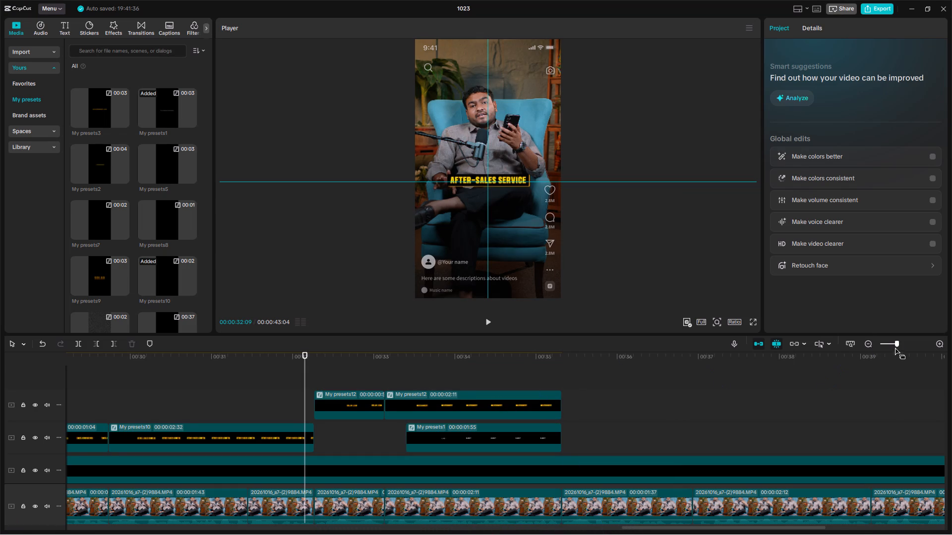
left_click(893, 342)
left_click(295, 402)
left_click_drag(295, 402, 338, 420)
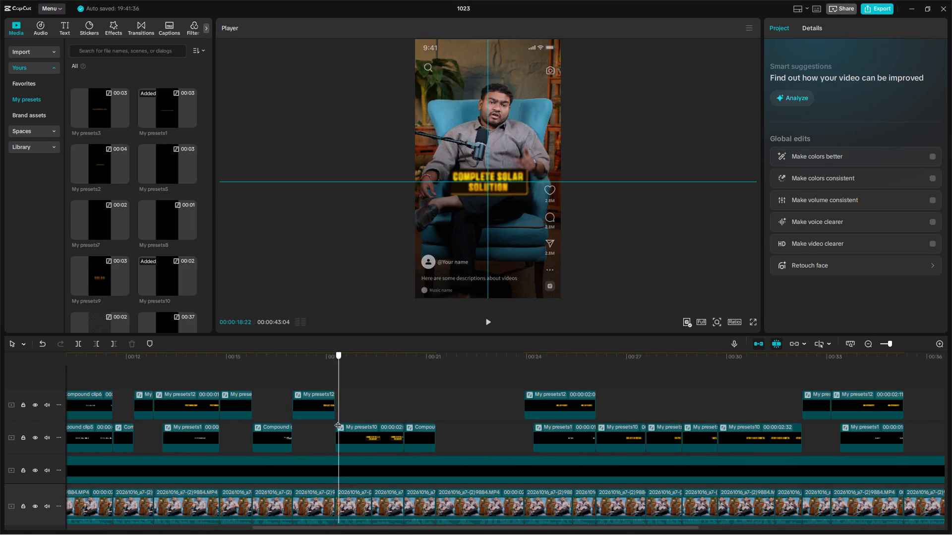
left_click_drag(338, 420, 92, 414)
left_click_drag(327, 378, 323, 431)
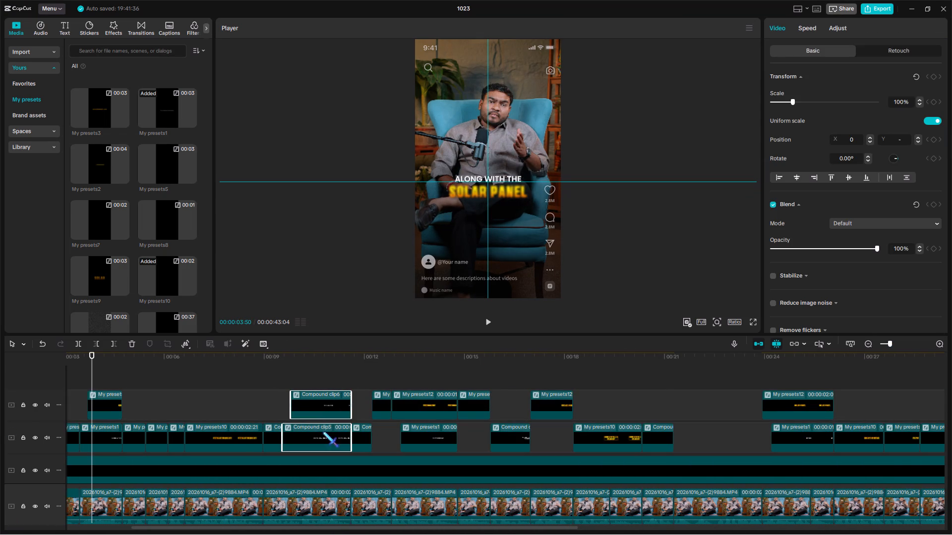
key("ctrl+c")
left_click(656, 387)
left_click_drag(656, 387, 418, 373)
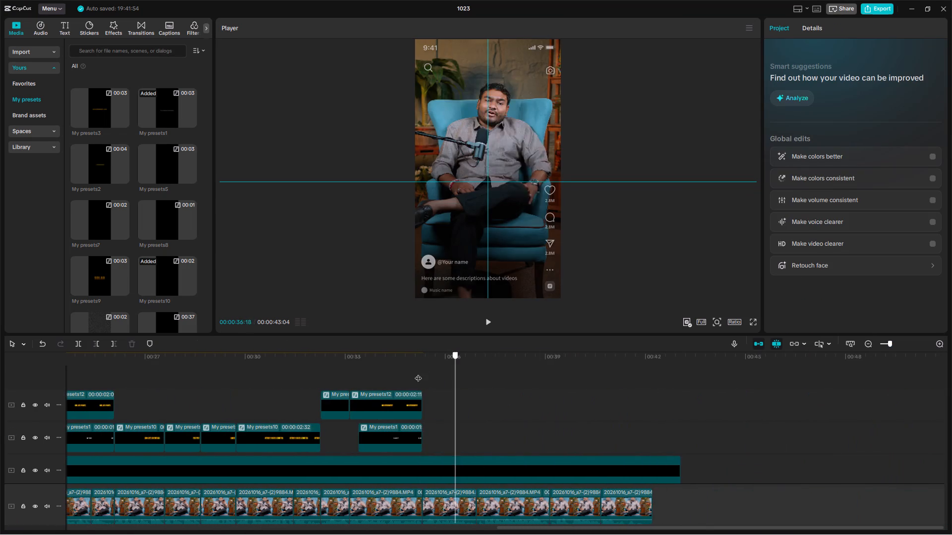
left_click_drag(418, 373, 420, 376)
key("ctrl+v")
Play the pasted pair and trim both captions to end at the next footage cut, lasting 00:00:01:37 and 00:00:01:22.
left_click(894, 344)
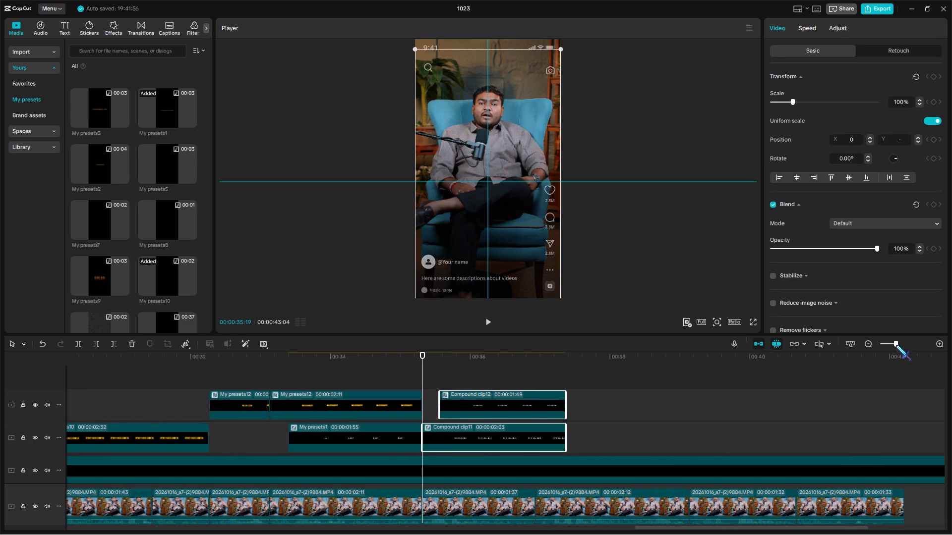
key("space")
left_click_drag(530, 359, 530, 359)
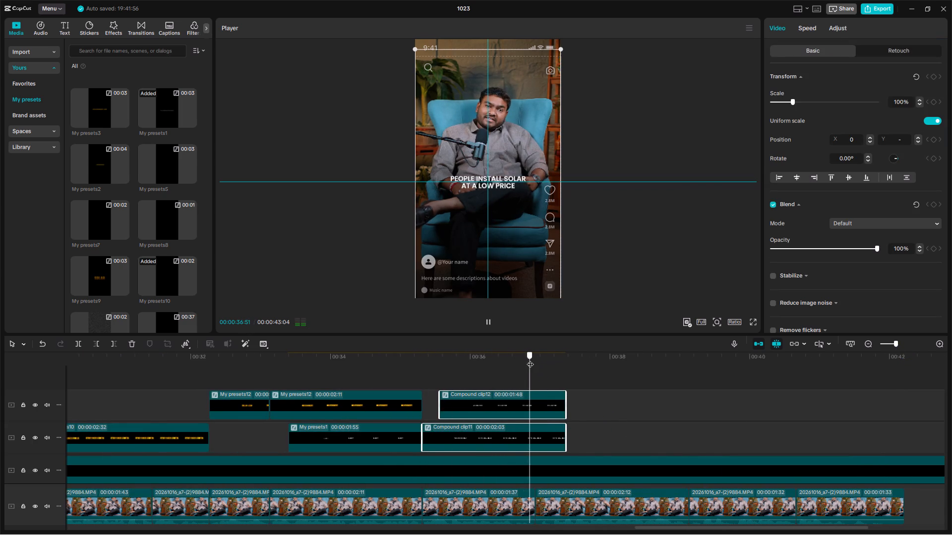
left_click_drag(530, 359, 535, 373)
key("w")
Replace the pasted PEOPLE INSTALL SOLAR text with the copied script line and delete ALSO, so it reads OUR TEAM PROVIDES YOU GUIDANCE.
left_click(508, 374)
left_click(507, 428)
left_click_drag(870, 65, 709, 57, "ctrl")
key("ctrl+v")
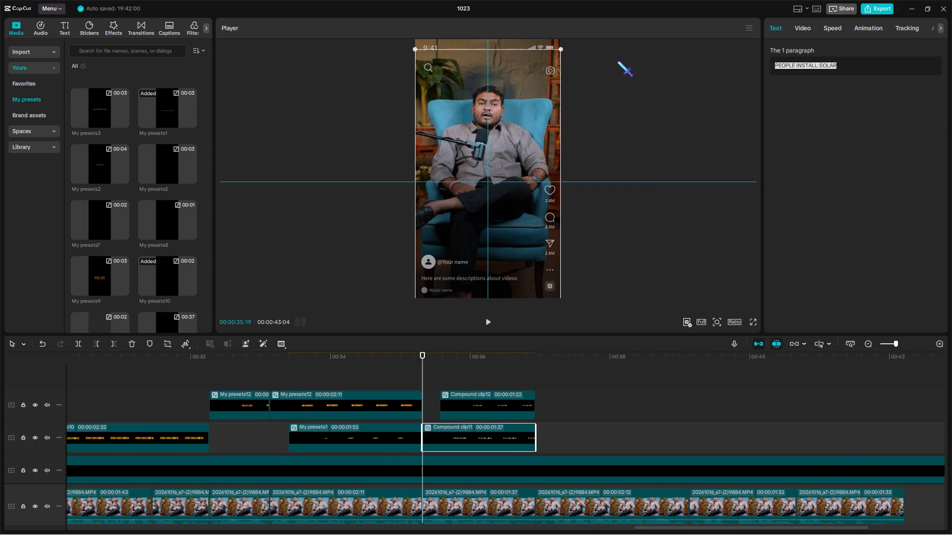
left_click(818, 65)
key("BackSpace")
key("BackSpace")
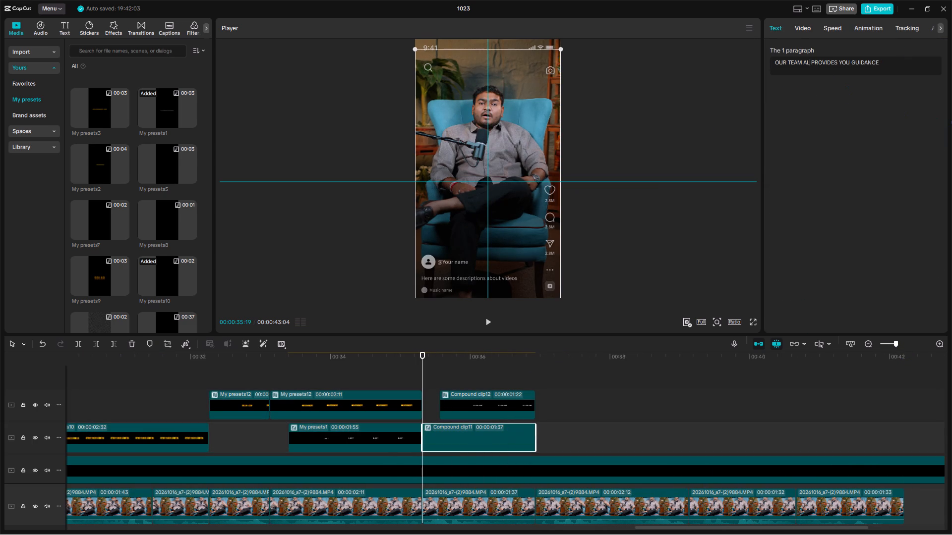
key("BackSpace")
key("BackSpace")
key("BackSpace")
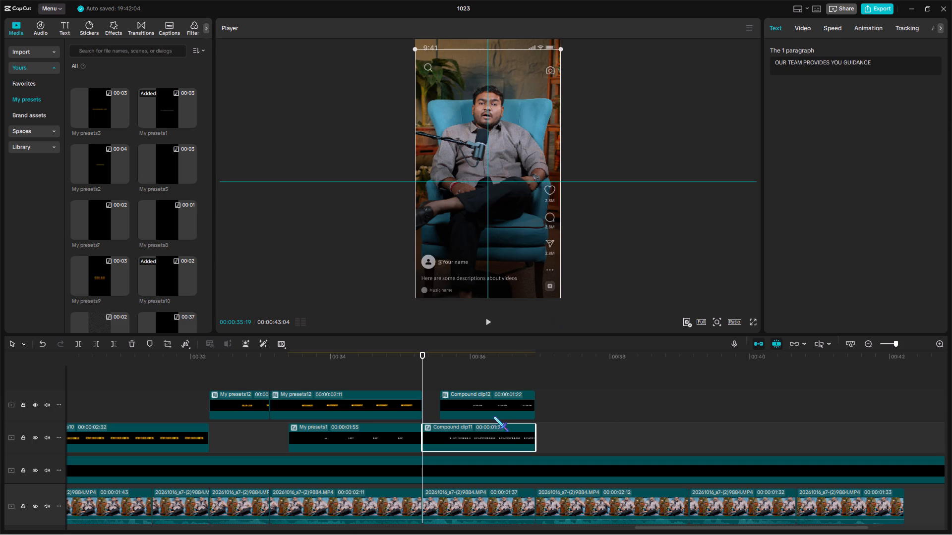
Copy the word GUIDANCE from the new upper caption line and delete it there, leaving OUR TEAM PROVIDES YOU.
left_click(501, 388)
left_click(502, 405)
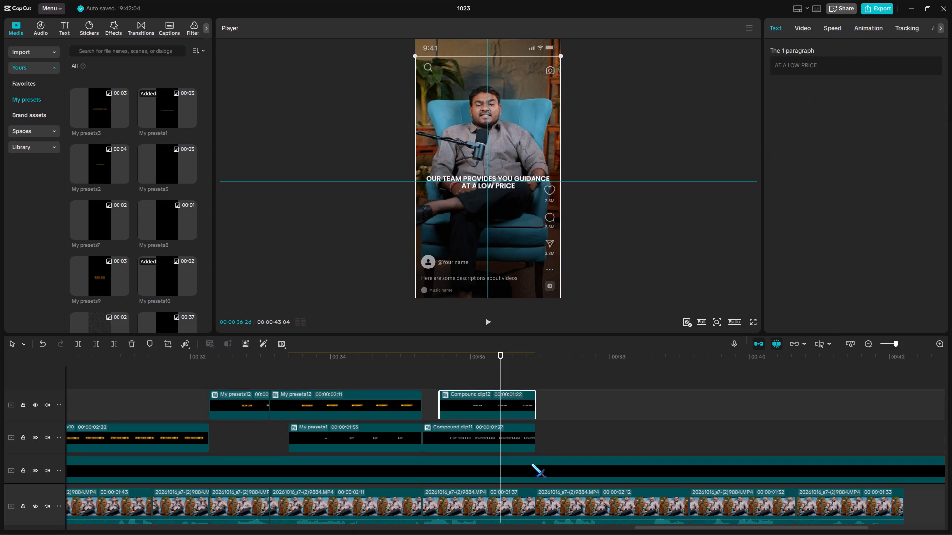
left_click(531, 448)
left_click(510, 382)
left_click(497, 431)
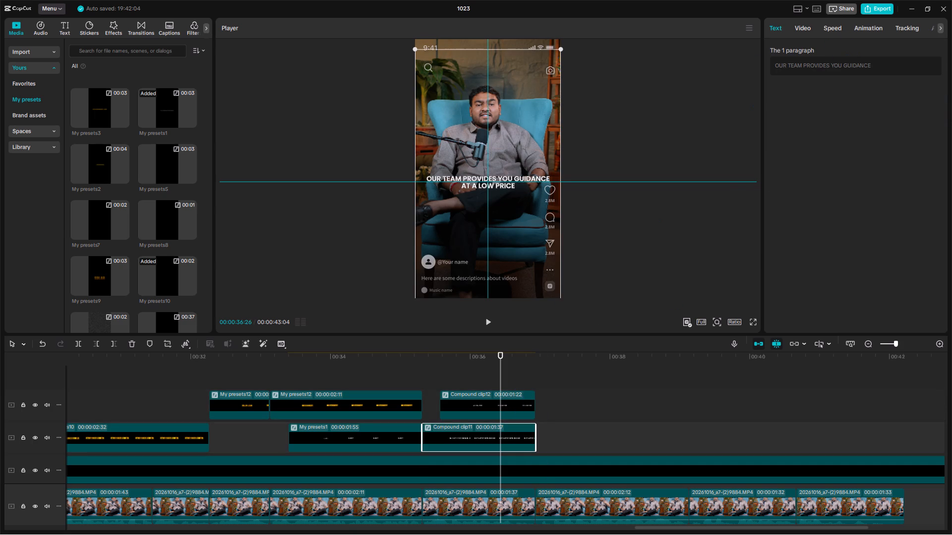
left_click_drag(843, 65, 931, 69)
key("ctrl+c")
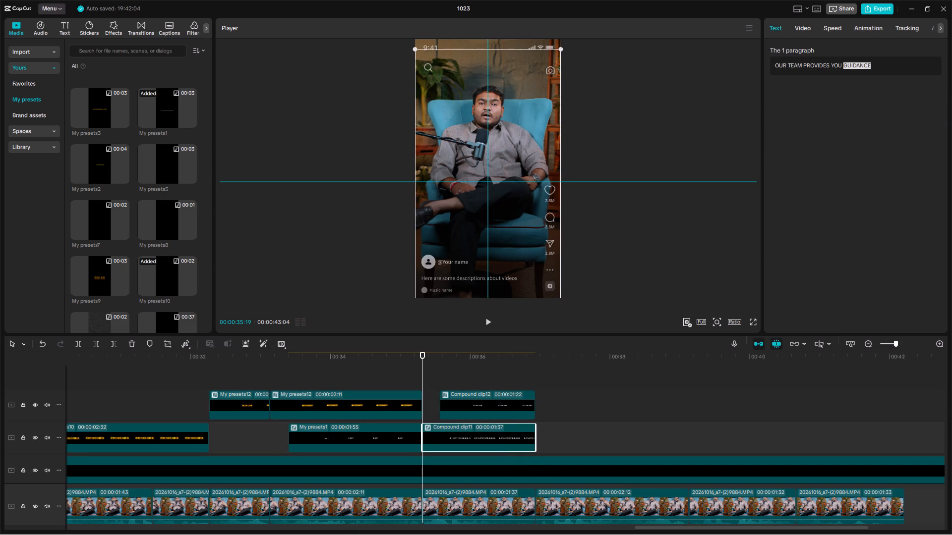
key("BackSpace")
key("BackSpace")
left_click(514, 383)
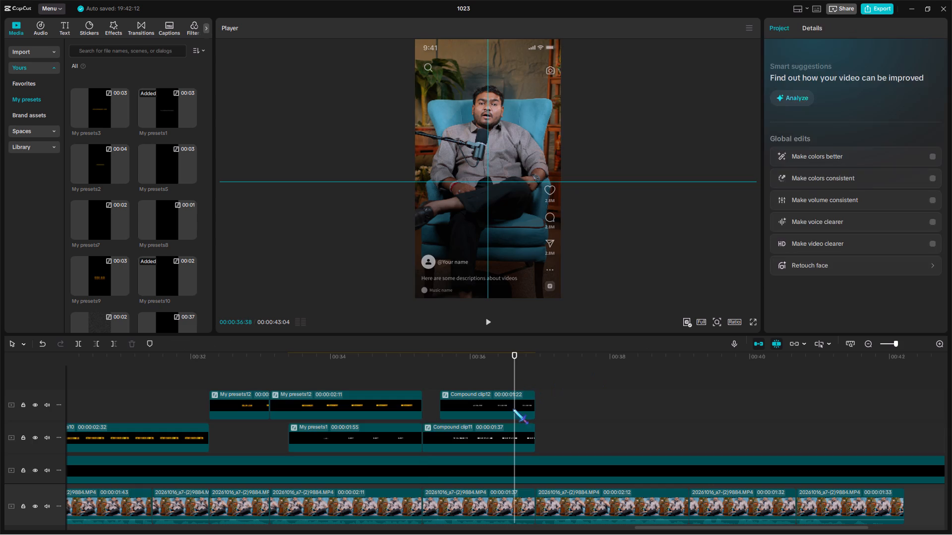
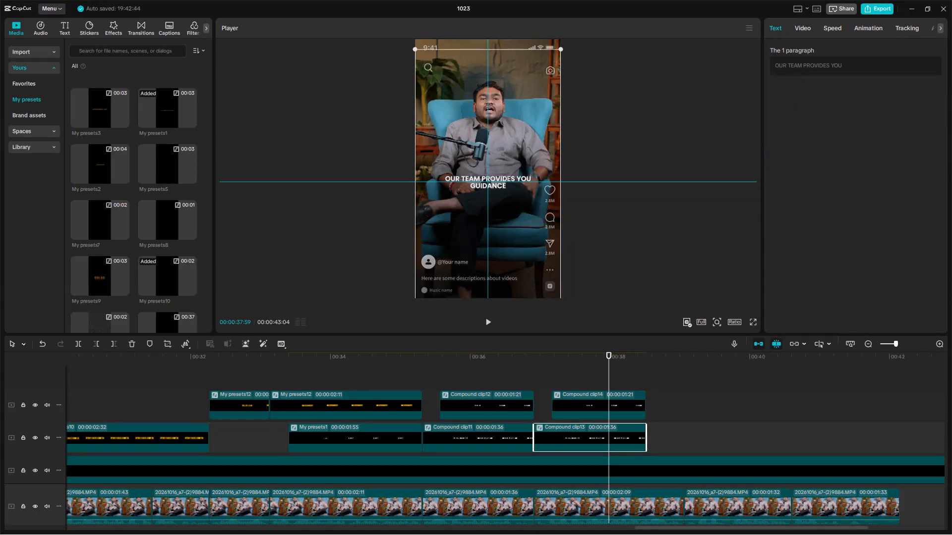
Replace the upper caption line of the last pair with the copied script text SO, IF YOU ARE THINKING OF.
left_click_drag(868, 73, 754, 62, "ctrl")
key("ctrl+v")
left_click(573, 375)
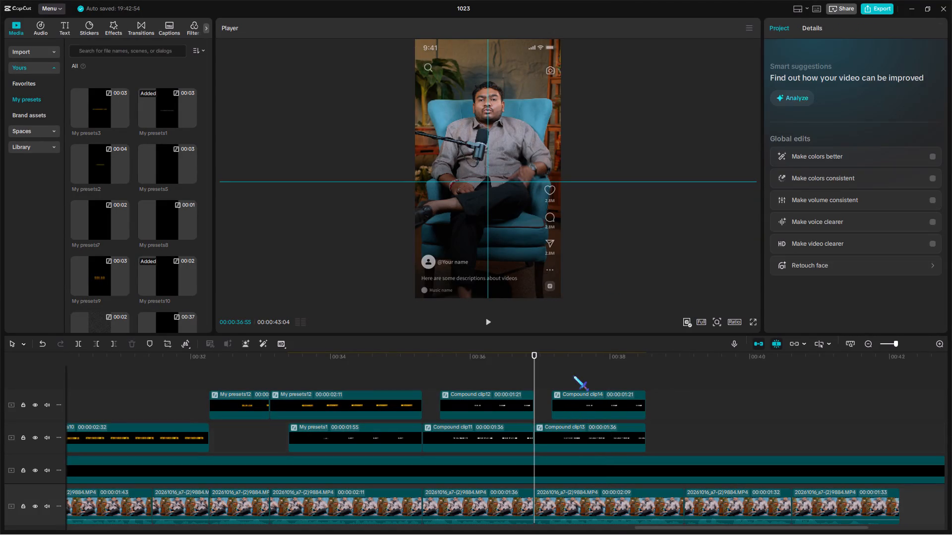
Copy INSTALLING SOLAR from the ChatGPT script in Chrome and paste it over GUIDANCE in the lower caption of the last pair in CapCut.
left_click(575, 395)
left_click(605, 527)
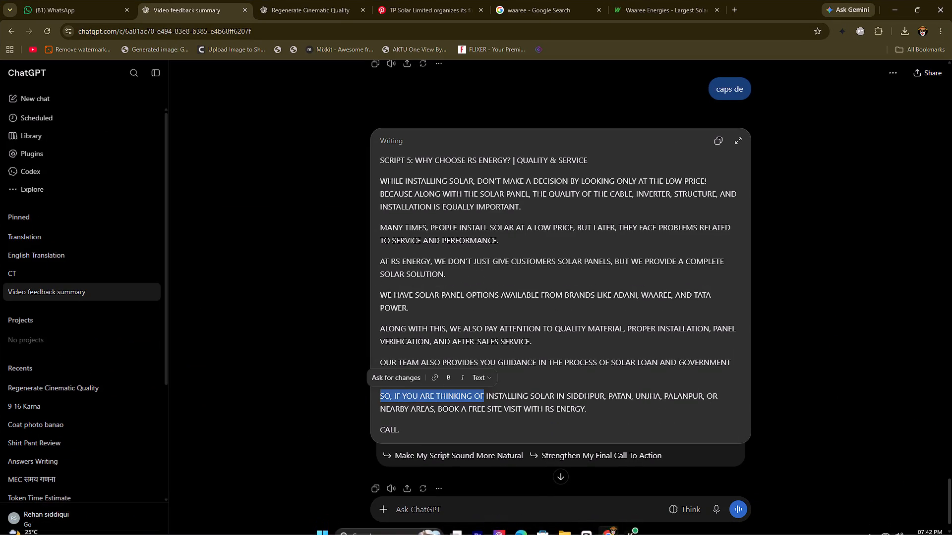
left_click_drag(486, 395, 552, 395)
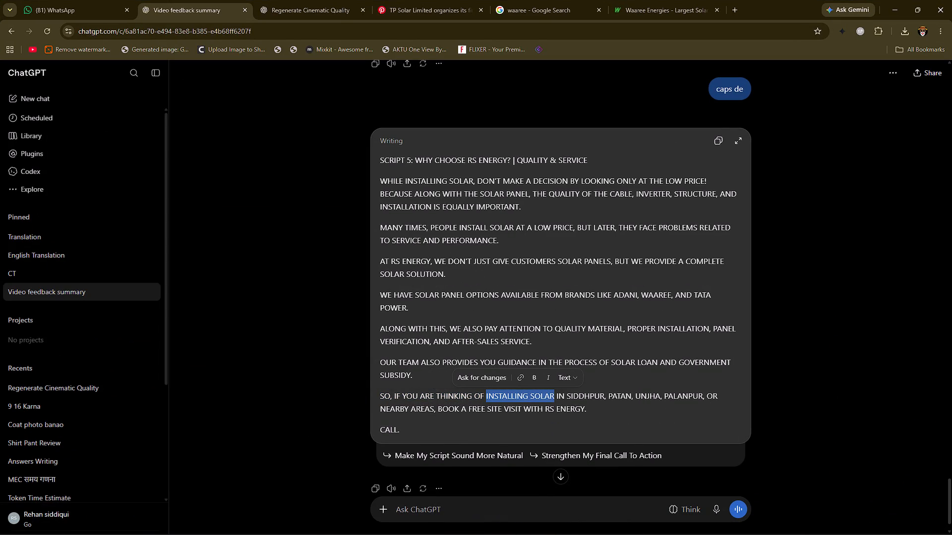
key("ctrl+c")
left_click(587, 521)
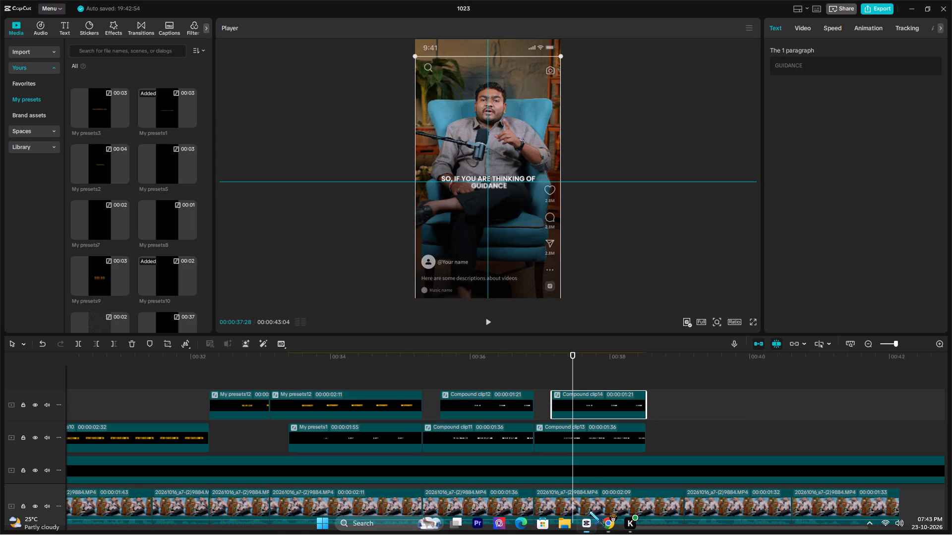
left_click(603, 376)
left_click(606, 402)
left_click_drag(816, 69, 714, 61, "ctrl")
key("ctrl+v")
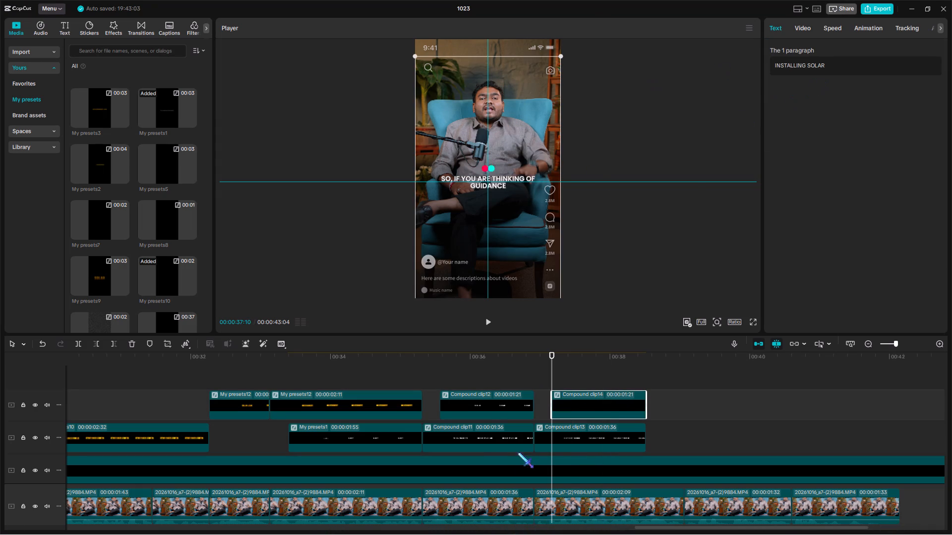
Play the new caption pair and extend both captions to end at the next footage cut, lasting 00:00:02:09 and 00:00:01:54.
left_click(533, 375)
key("space")
left_click_drag(497, 375, 951, 376)
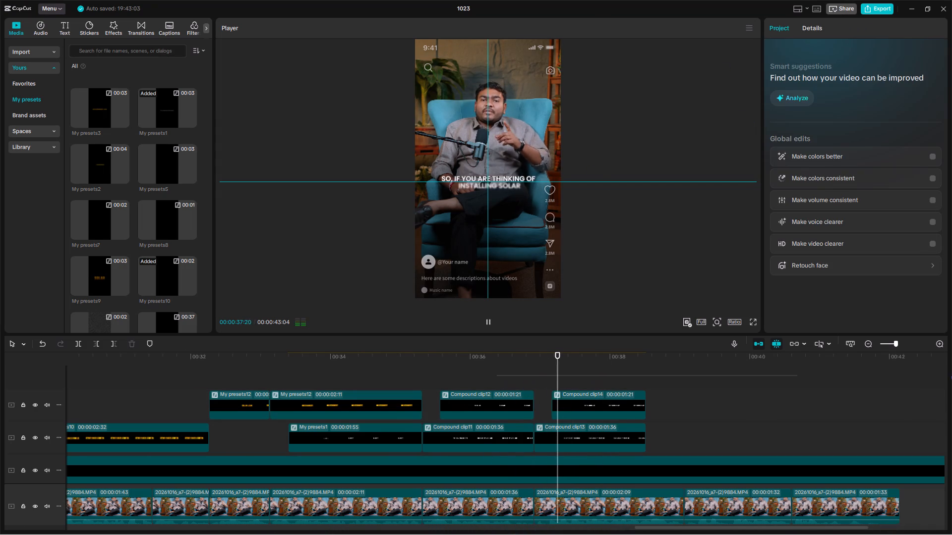
left_click_drag(951, 376, 490, 375)
key("space")
left_click_drag(420, 407, 405, 445)
left_click_drag(411, 412, 389, 444)
left_click_drag(408, 408, 448, 395)
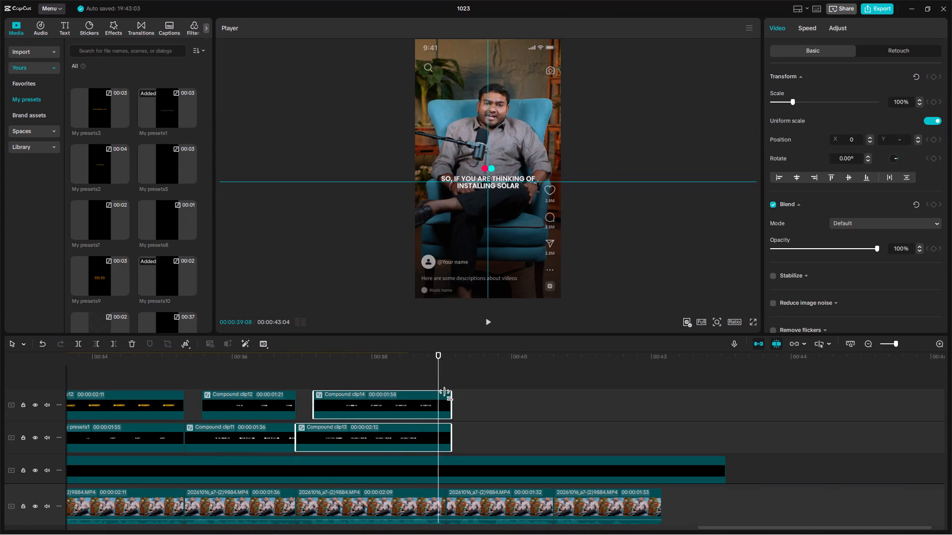
left_click_drag(448, 395, 444, 403)
Play the closing footage and trim the black overlay and the purple effect layers to end with the last clip at 00:00:42:09.
left_click(444, 379)
key("space")
scroll(661, 412, "down", 2)
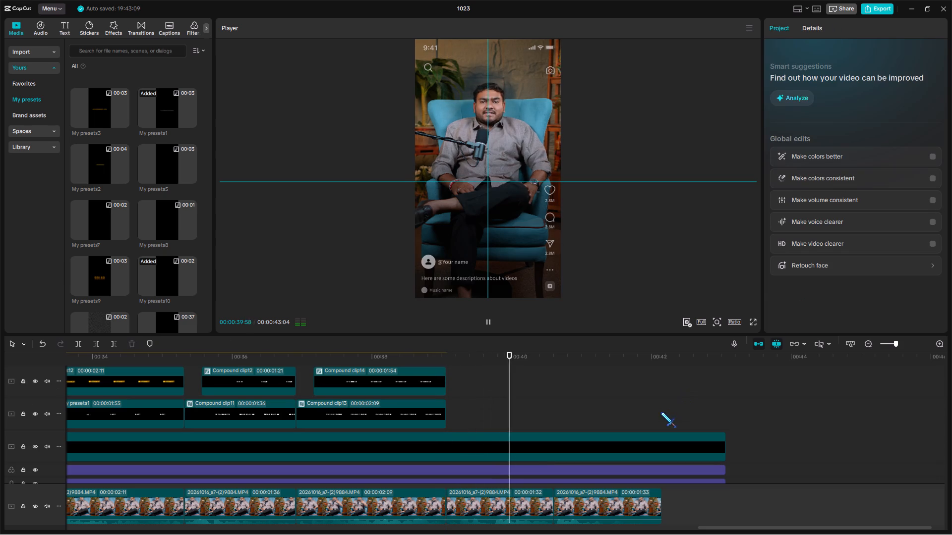
scroll(639, 417, "down", 5)
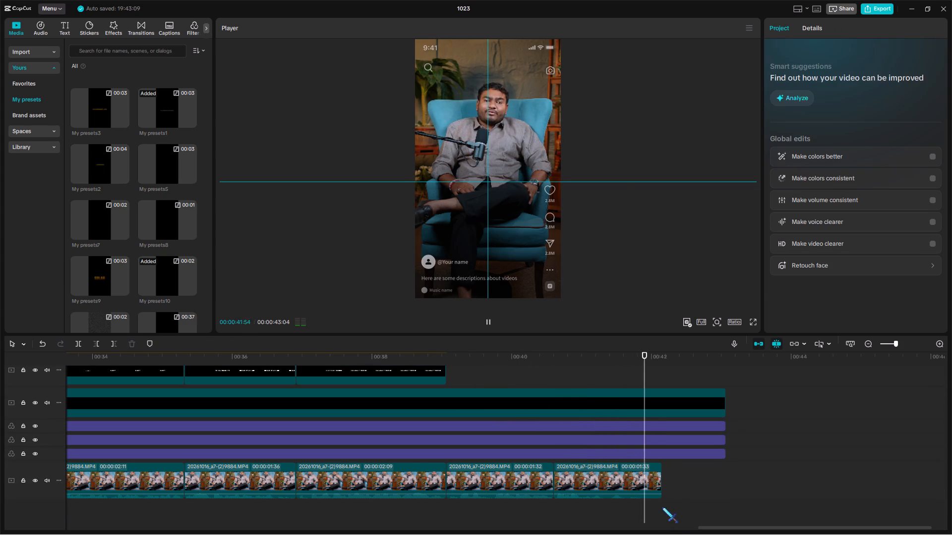
double_click(662, 507)
left_click_drag(721, 481, 691, 378)
key("w")
Play the whole video from the beginning and check the captions against the speech.
scroll(695, 399, "up", 4)
left_click(890, 345)
left_click(672, 378)
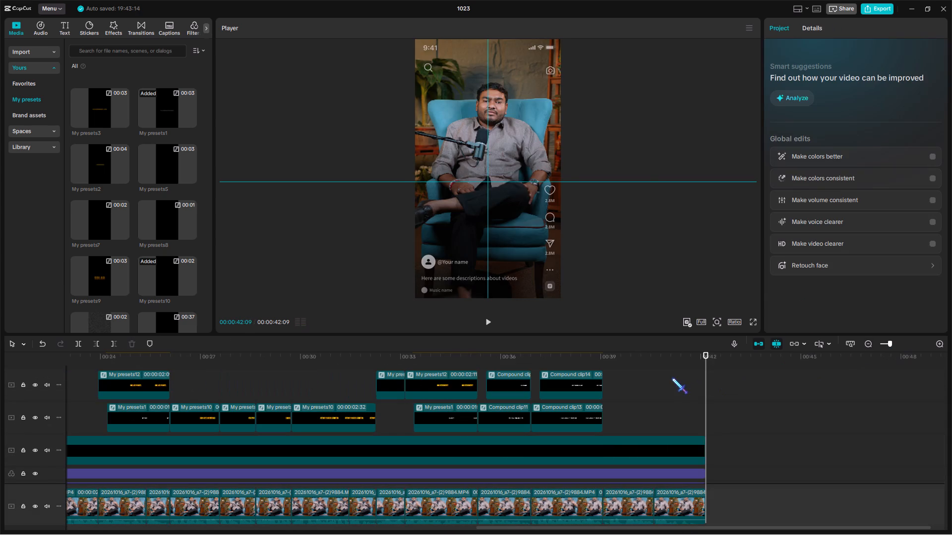
left_click_drag(672, 378, 0, 438)
key("space")
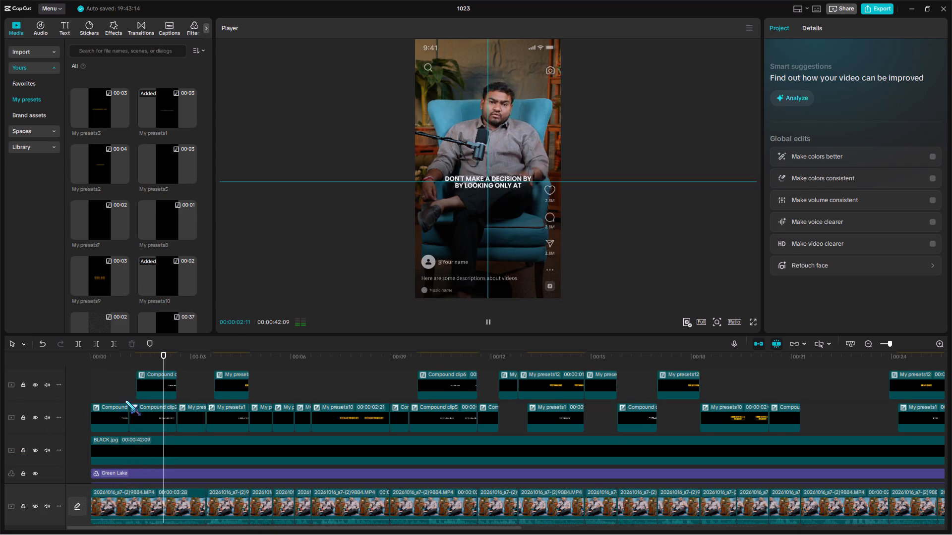
scroll(187, 393, "up", 4)
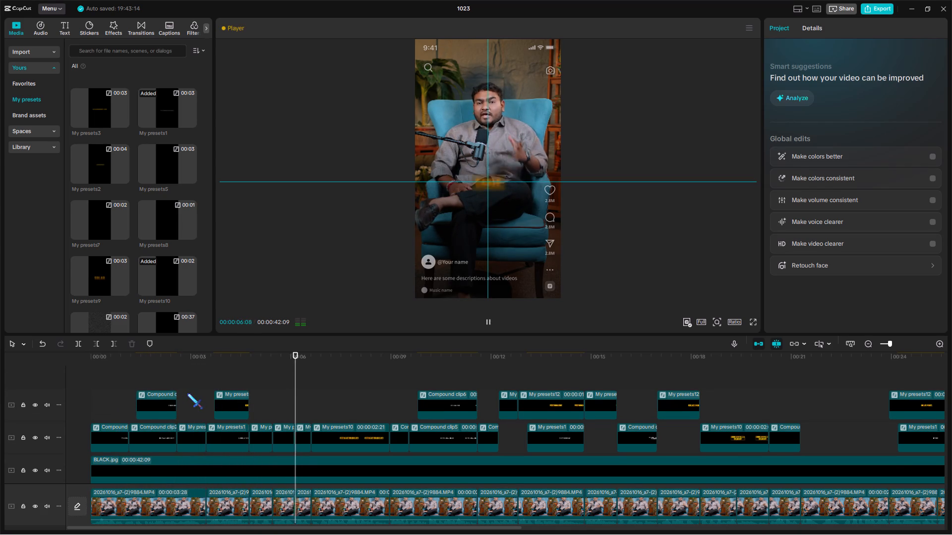
scroll(467, 363, "up", 3)
scroll(433, 400, "up", 3)
left_click_drag(307, 374, 951, 376)
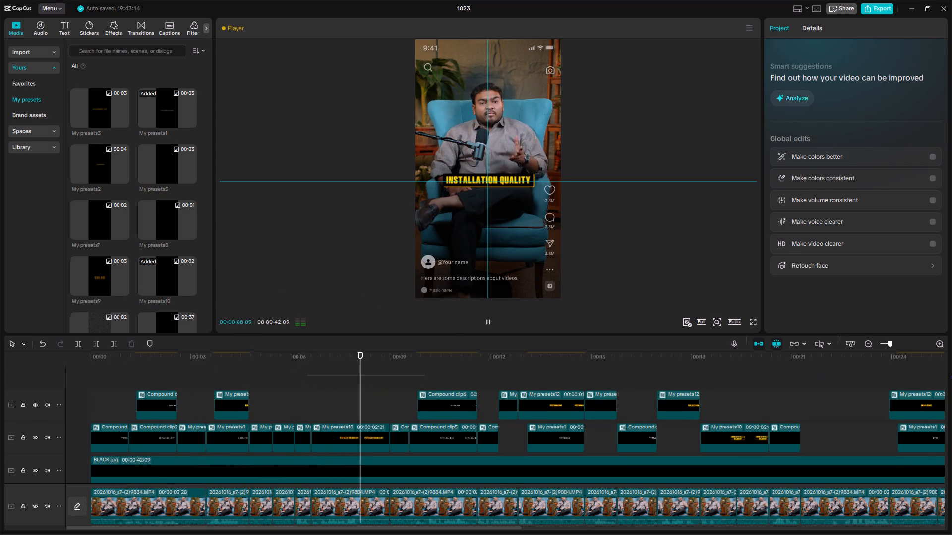
left_click_drag(951, 376, 254, 377)
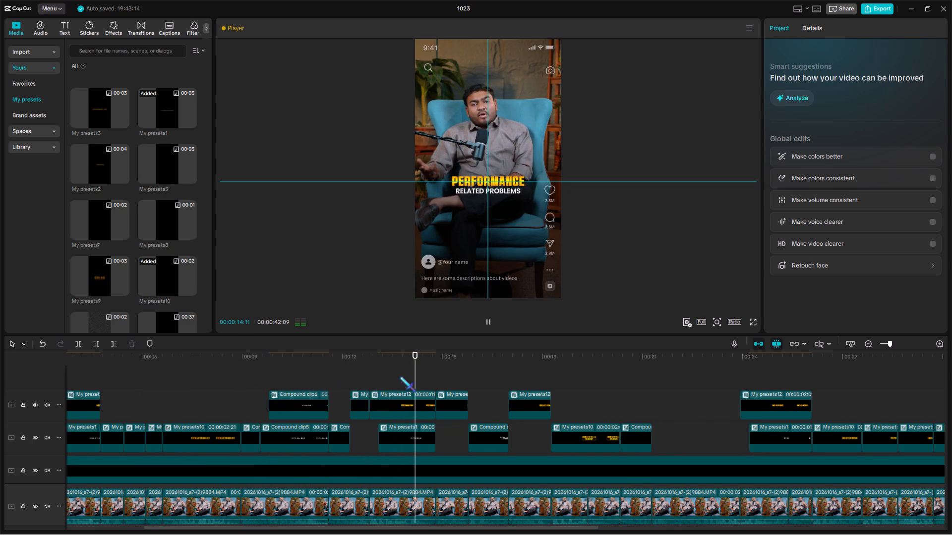
scroll(513, 396, "up", 3)
left_click_drag(401, 377, 291, 382)
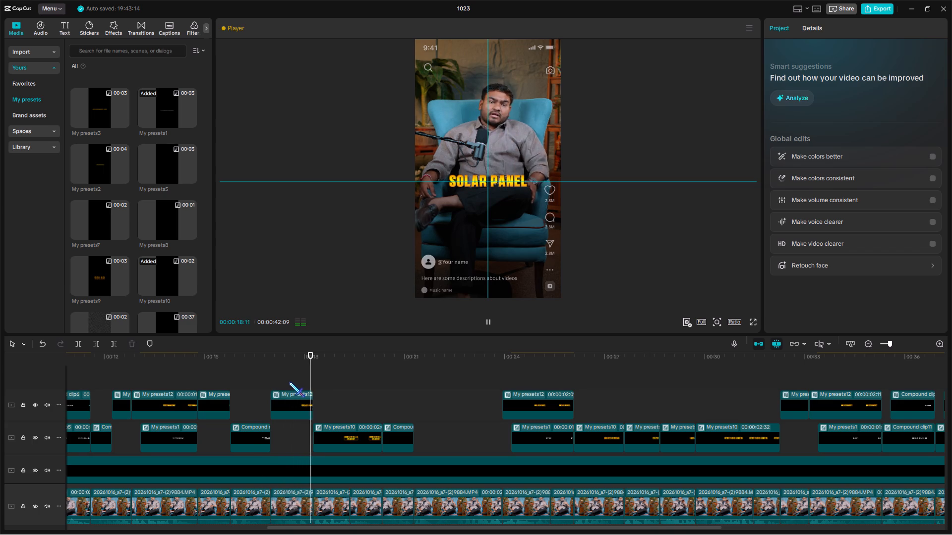
scroll(369, 384, "up", 2)
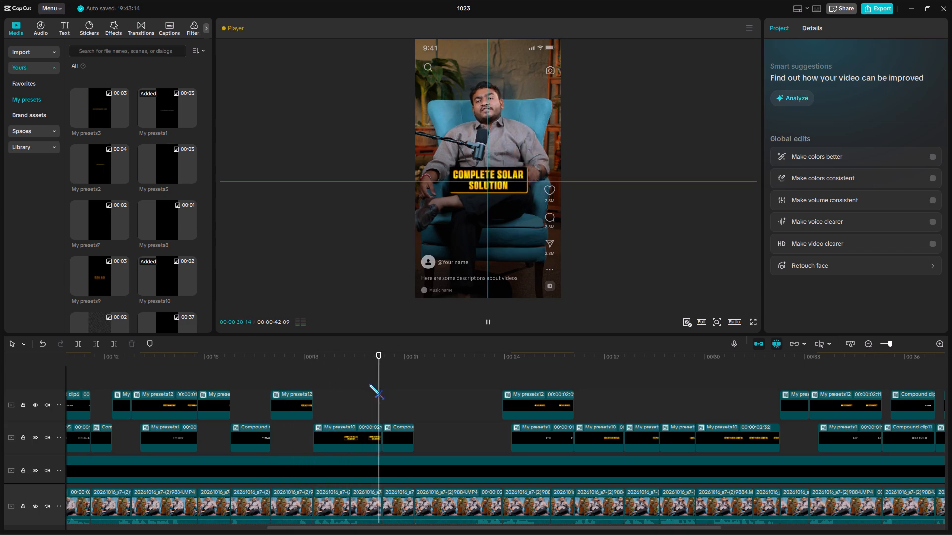
scroll(441, 404, "up", 2)
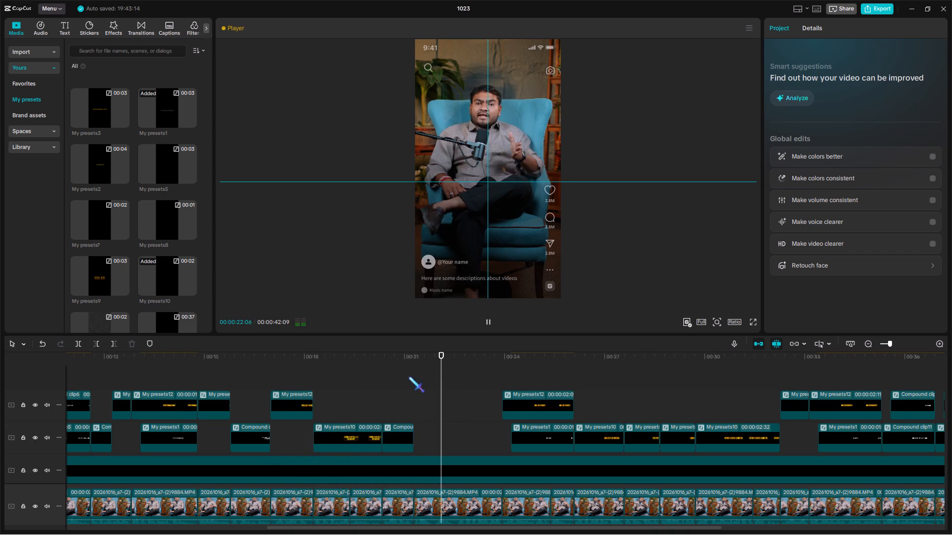
Follow the rest of the playback through the closing footage and check the remaining captions against the speech.
left_click_drag(407, 375, 348, 380)
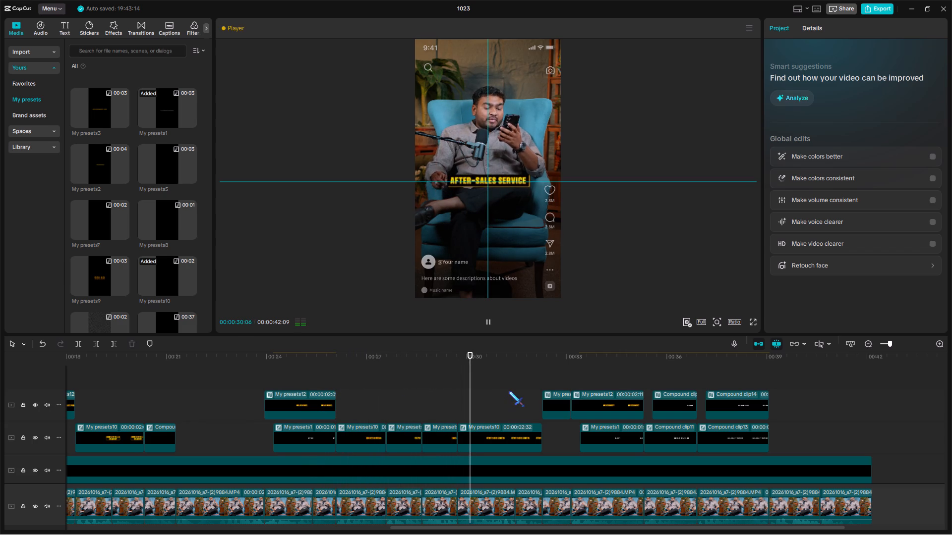